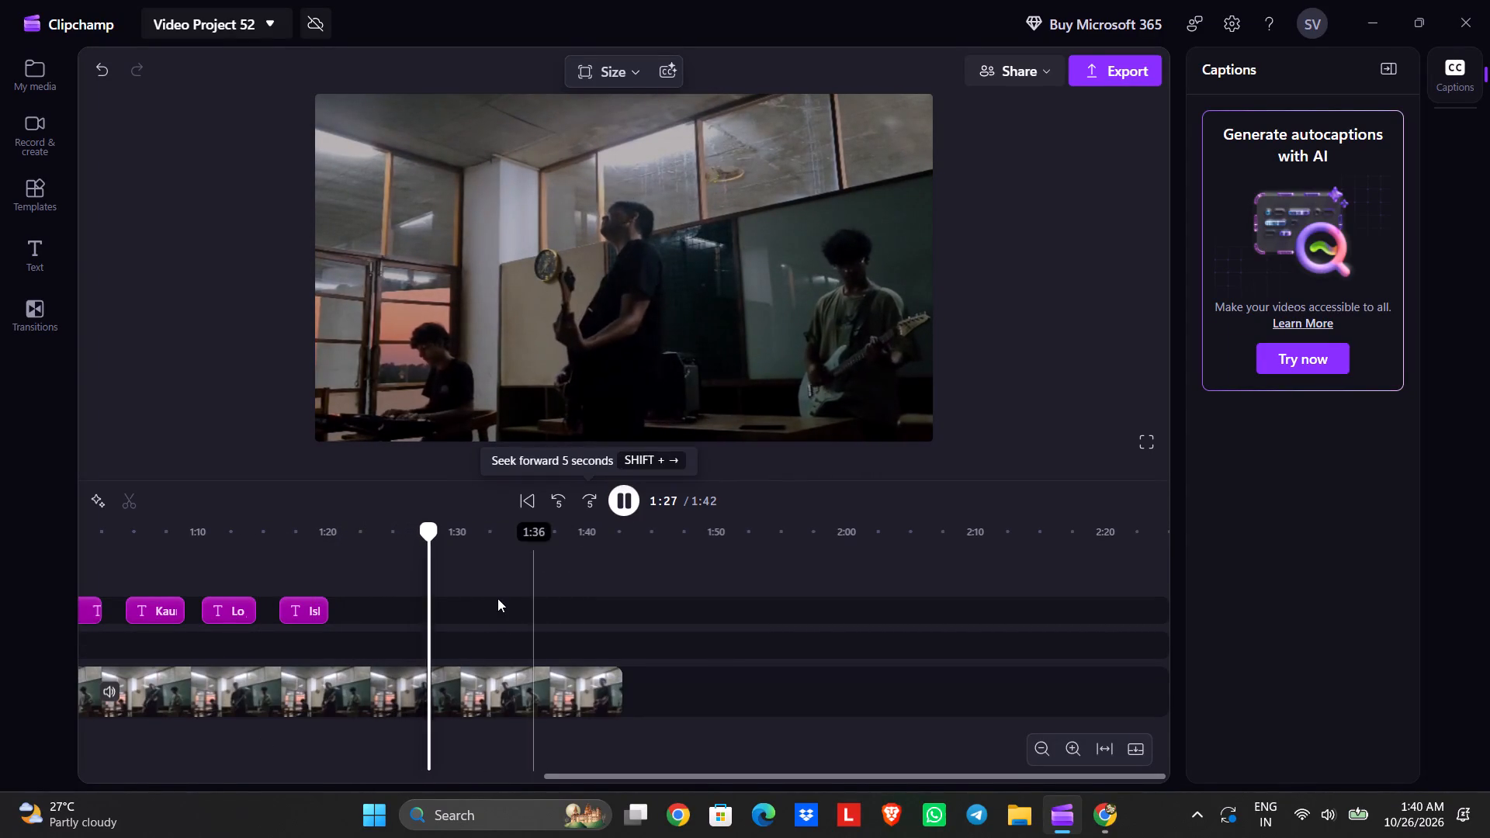
Copy the text "O priya aaaa aaa aaaaa" from the first caption near the start of the timeline.
{"action": "scroll", "coordinate": [382, 652], "scroll_direction": "right", "scroll_amount": 7}
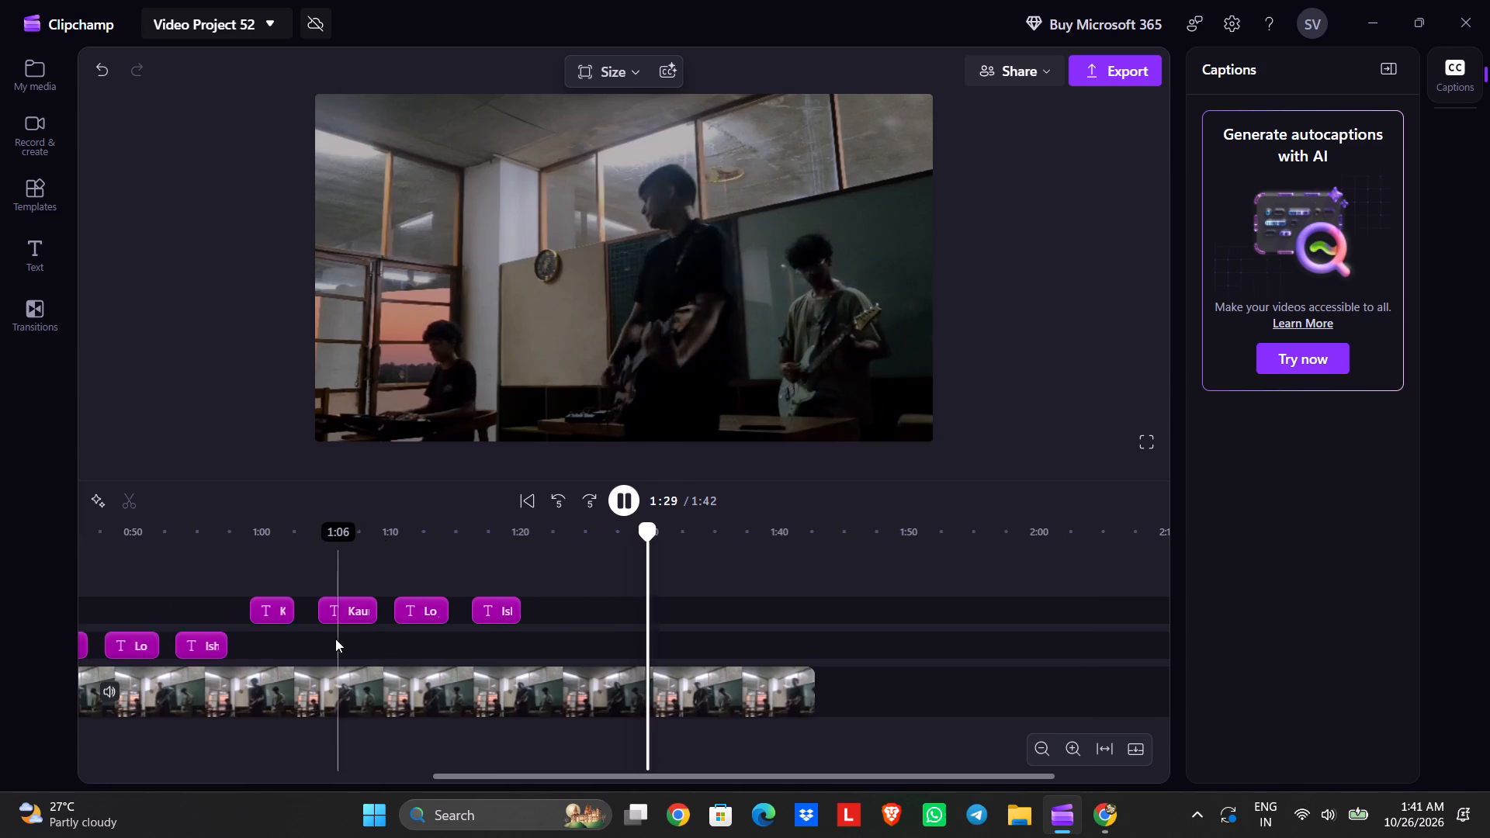
{"action": "scroll", "coordinate": [454, 687], "scroll_direction": "right", "scroll_amount": 6}
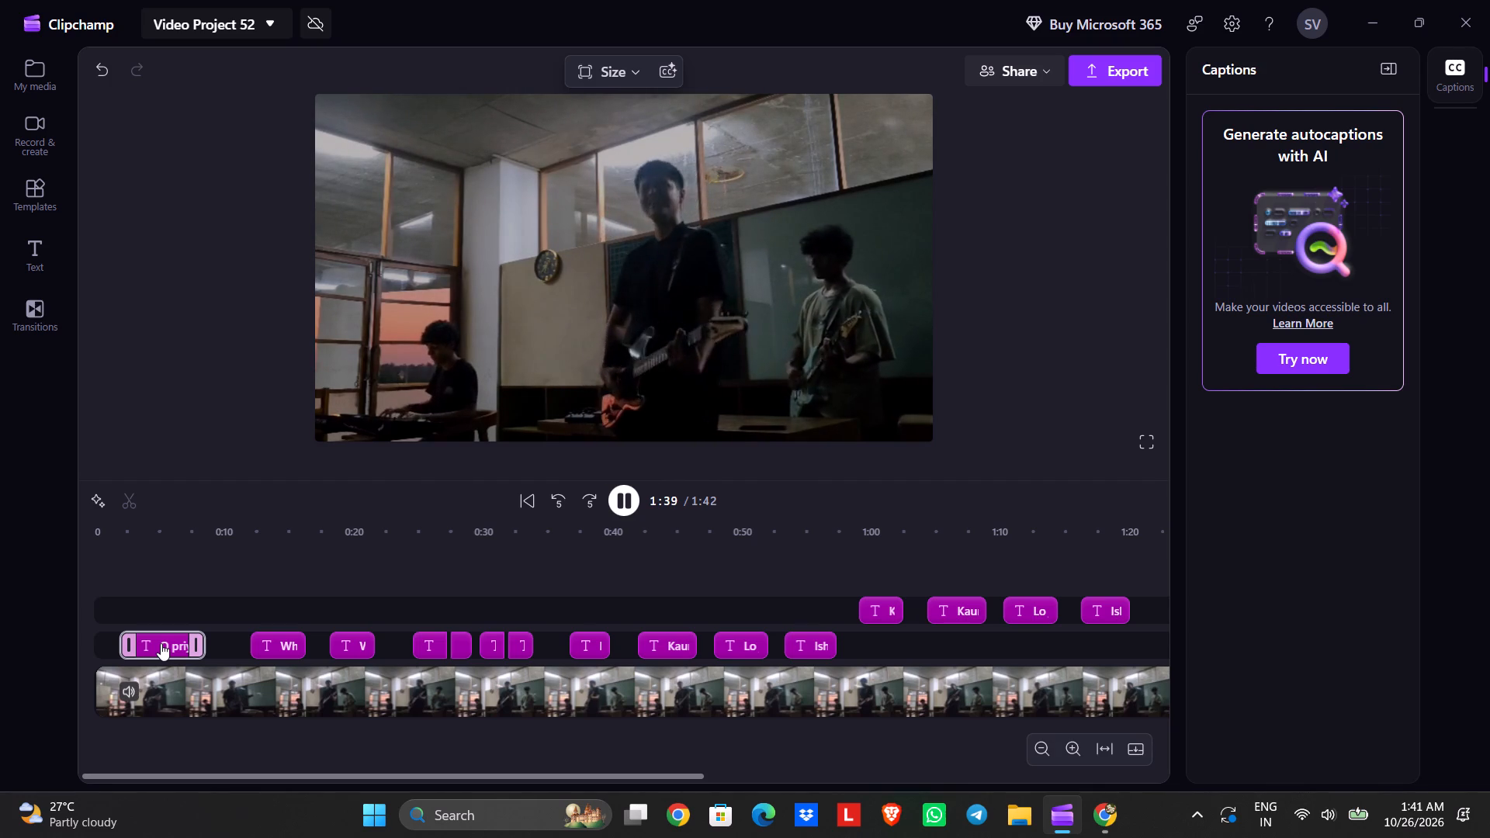
{"action": "left_click", "coordinate": [161, 643]}
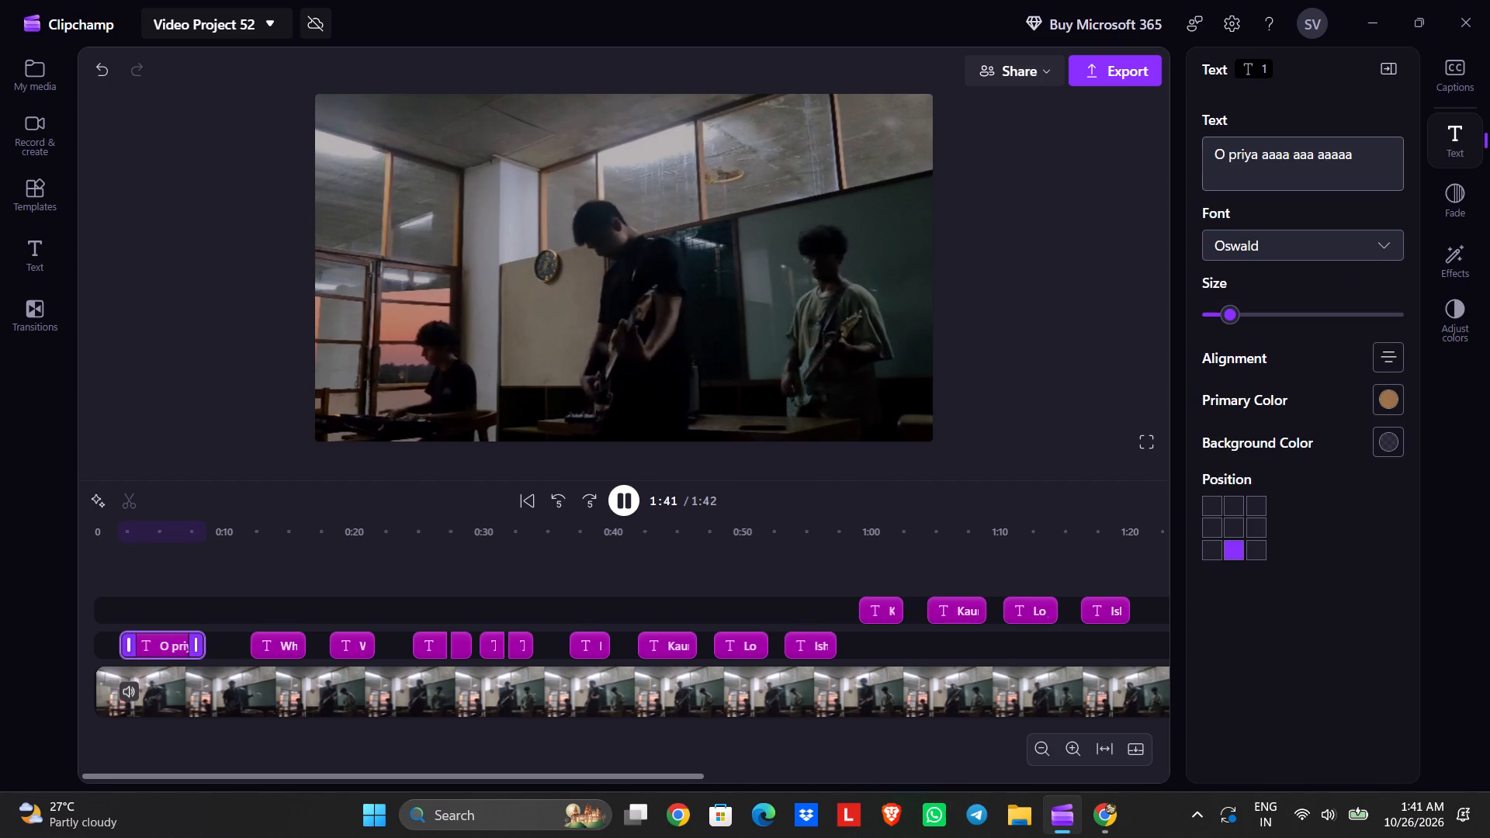
{"action": "double_click", "coordinate": [1307, 160]}
{"action": "key", "text": "ctrl+c"}
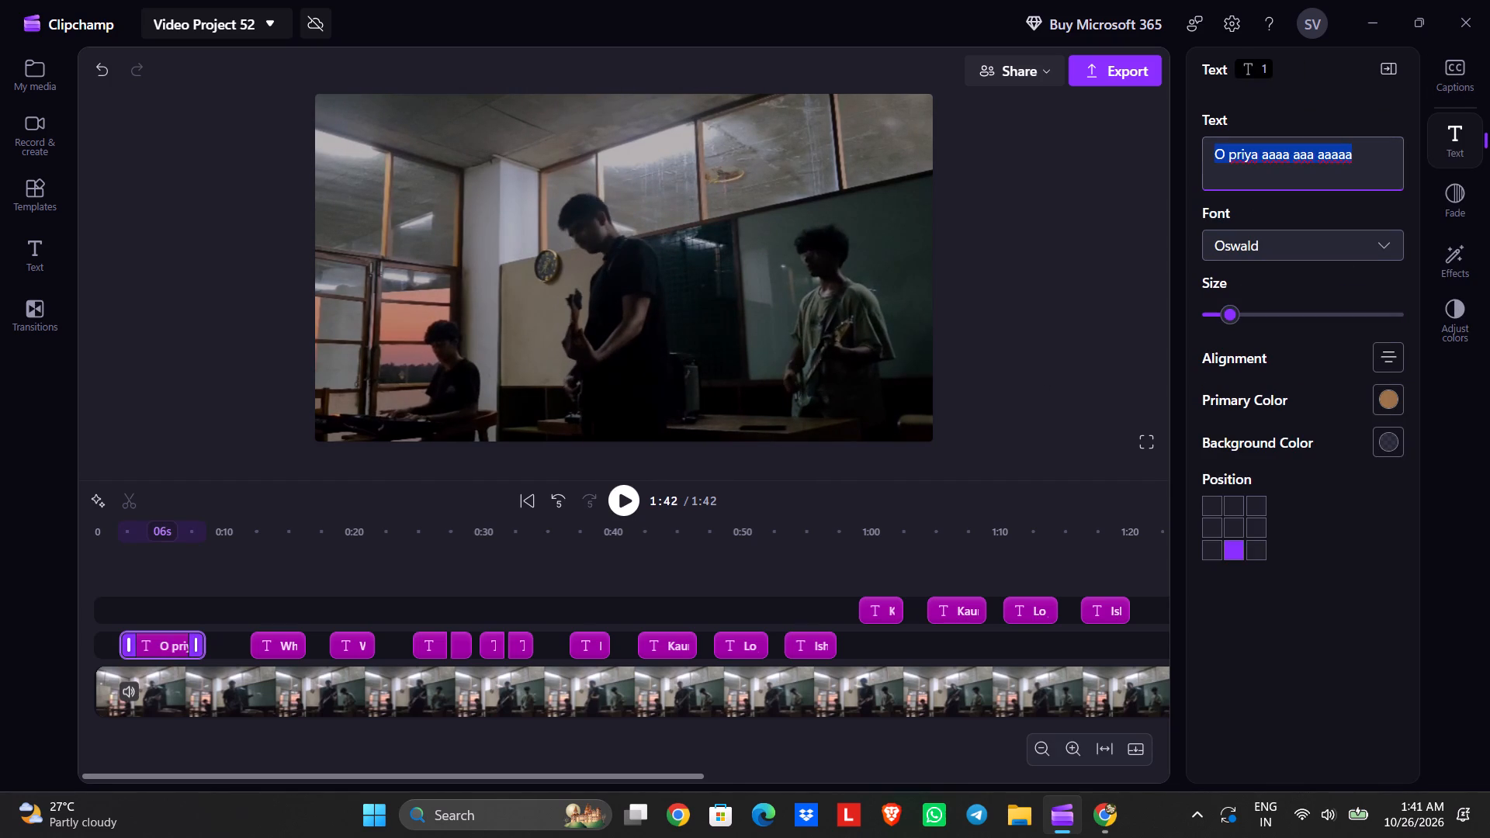
Duplicate the last "Ishq mera rang laya" caption and place the copy after it, starting at about 1:21.
{"action": "scroll", "coordinate": [996, 665], "scroll_direction": "left", "scroll_amount": 6}
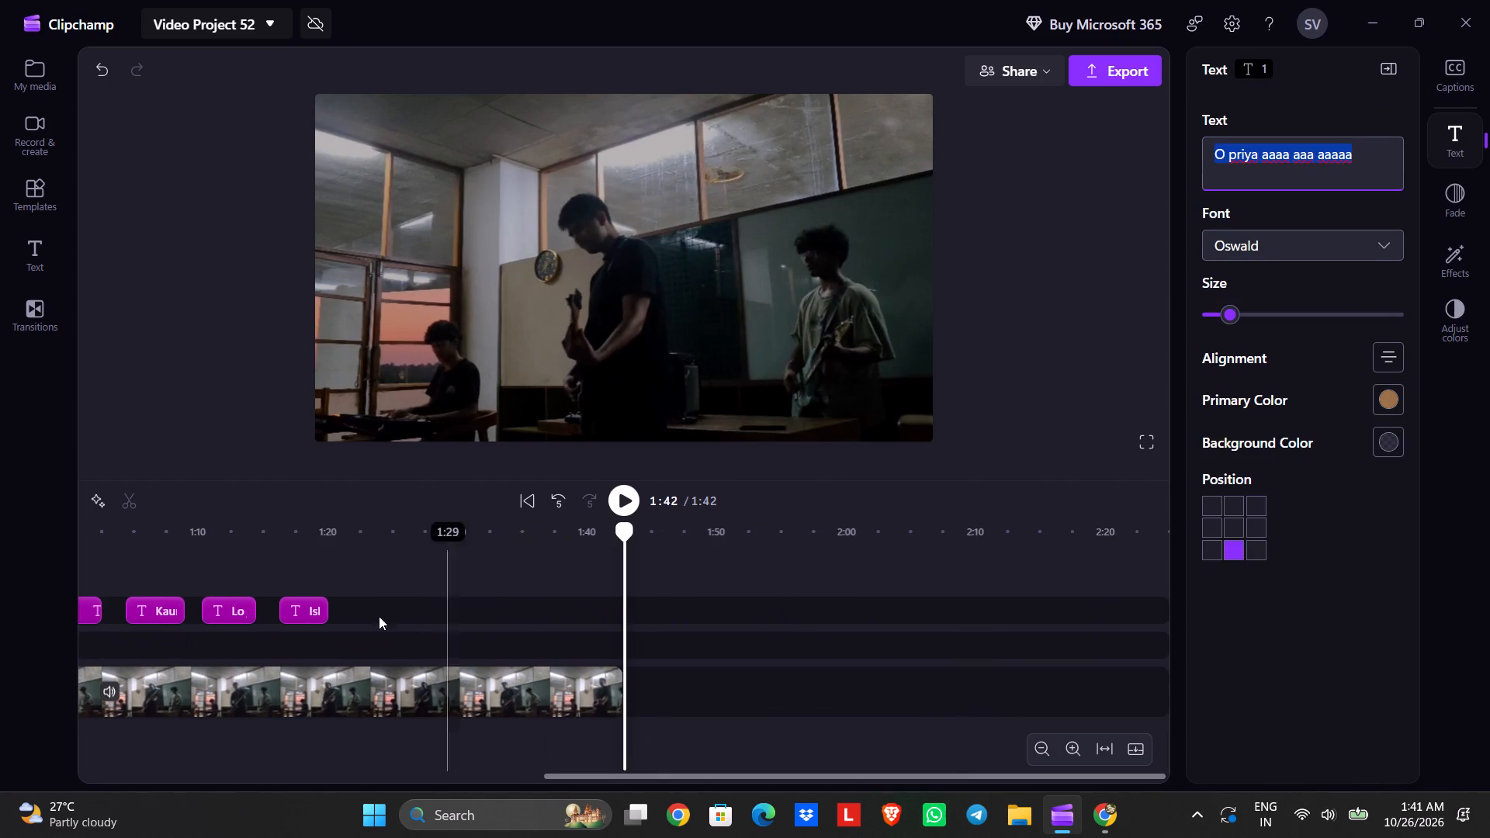
{"action": "left_click", "coordinate": [300, 582]}
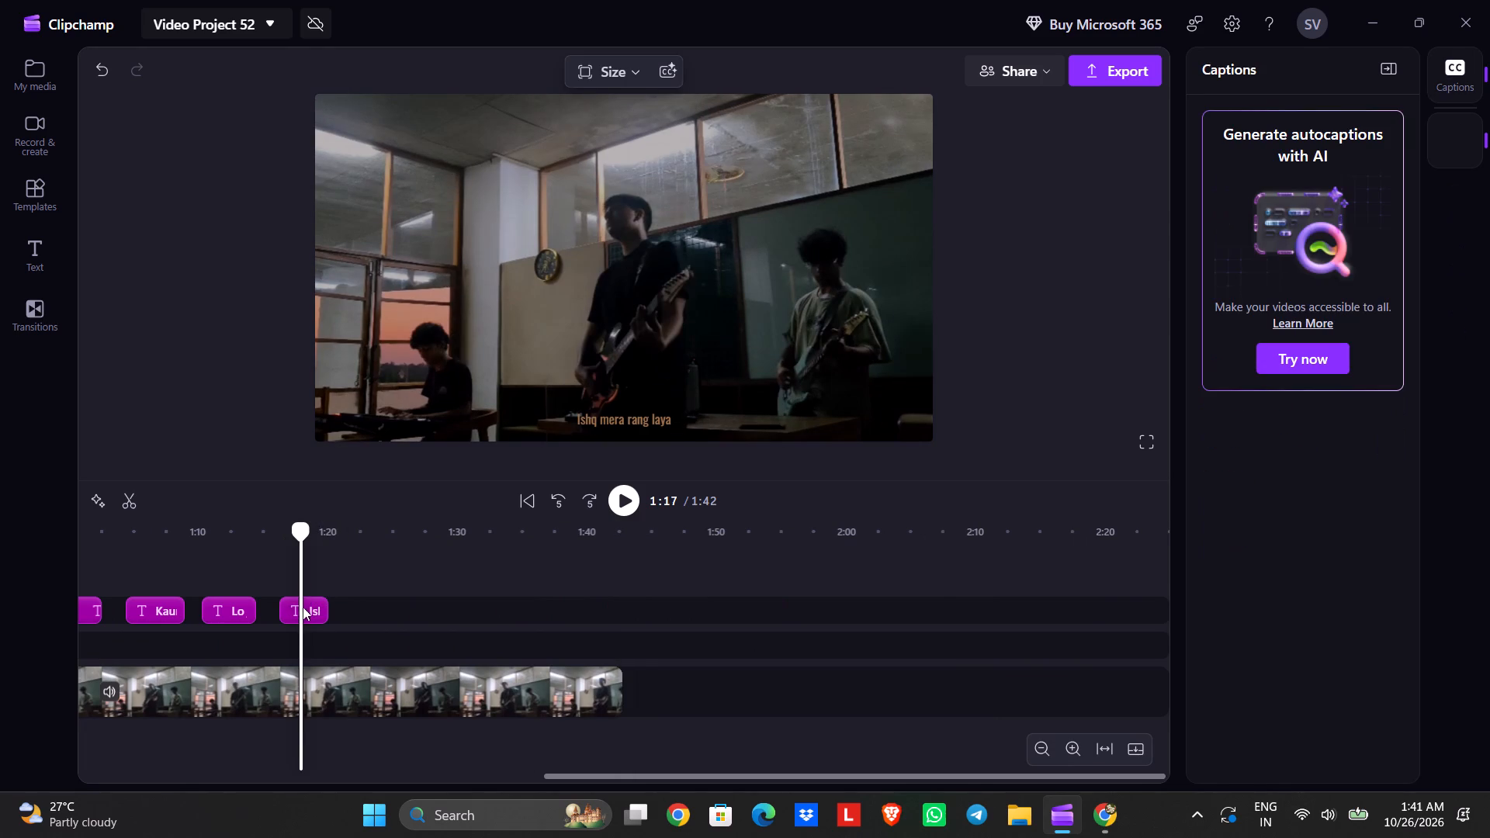
{"action": "left_click", "coordinate": [308, 610]}
{"action": "right_click", "coordinate": [308, 610]}
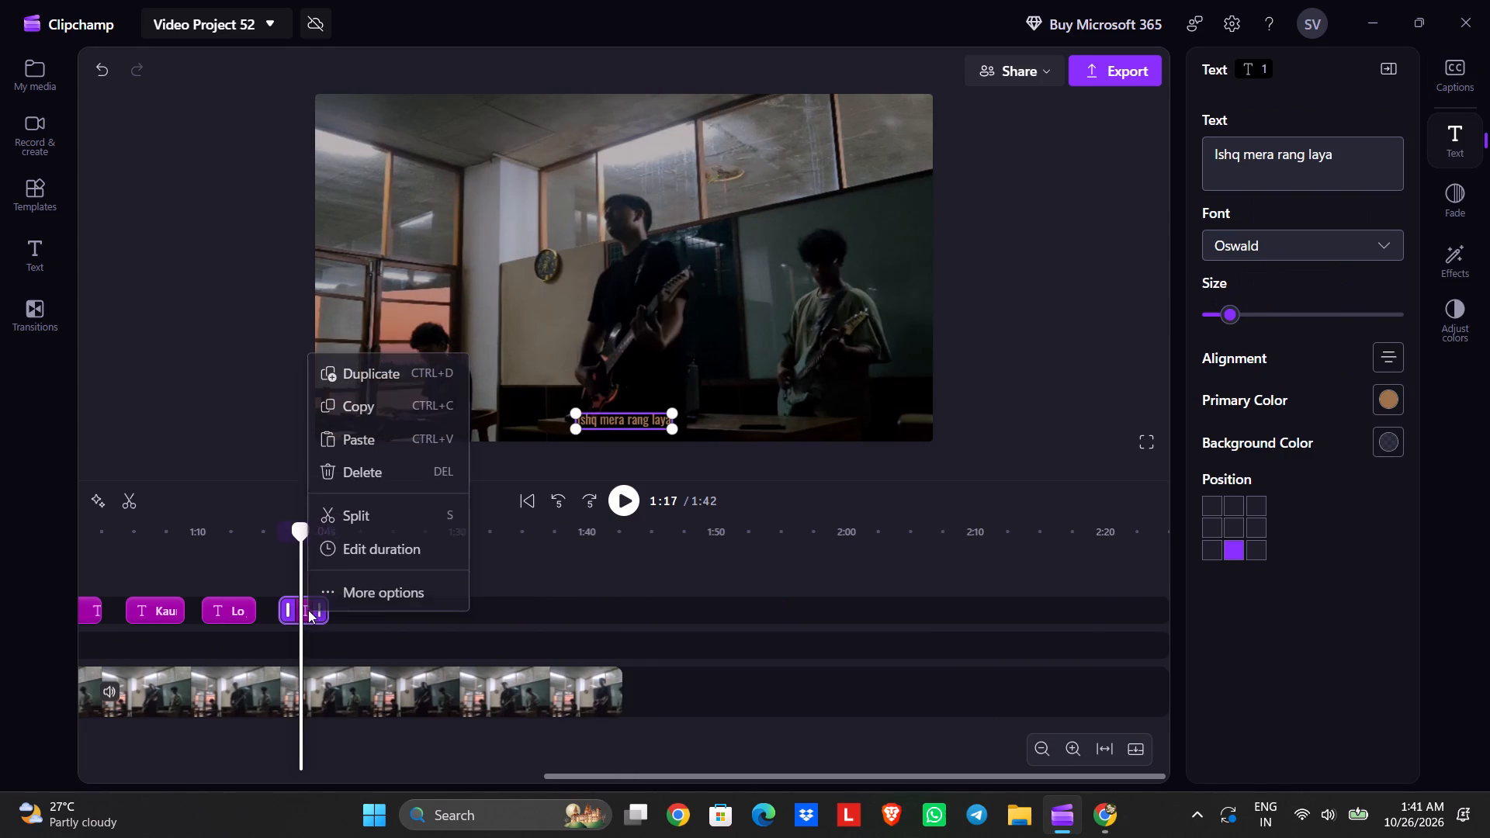
{"action": "left_click", "coordinate": [392, 371]}
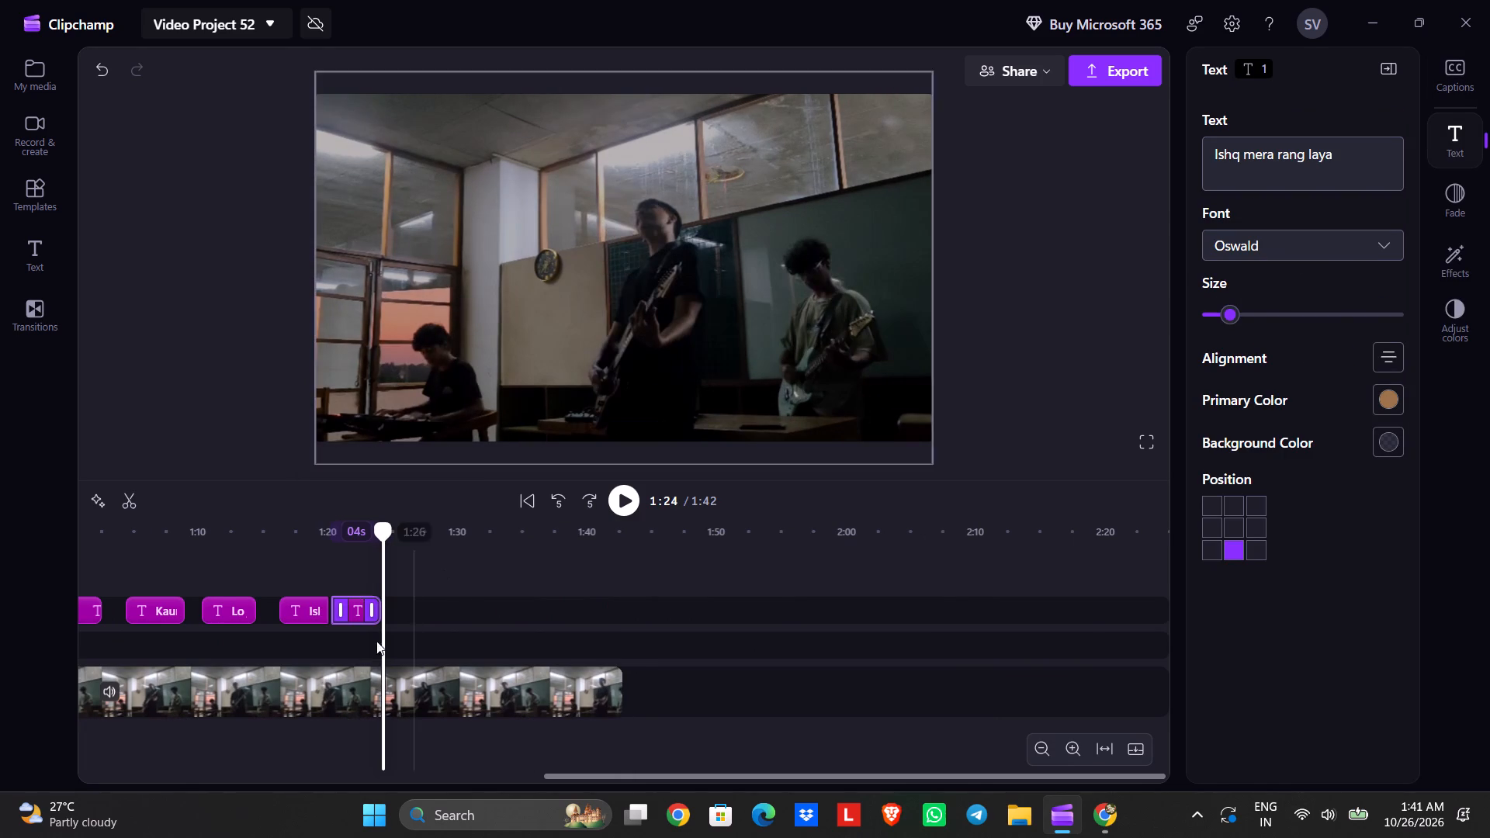
{"action": "left_click_drag", "start_coordinate": [351, 610], "coordinate": [436, 613]}
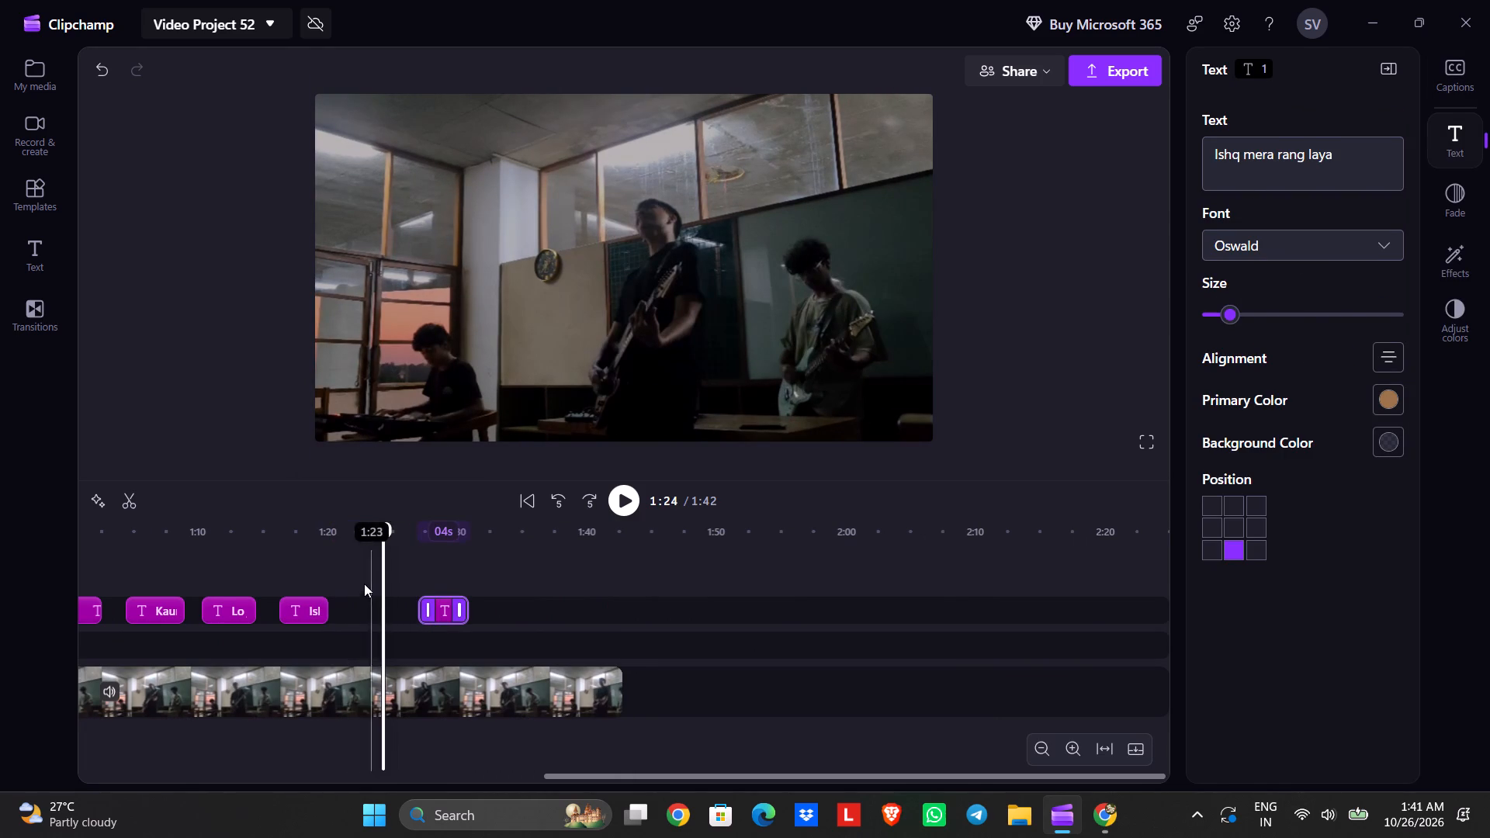
{"action": "left_click", "coordinate": [359, 580]}
{"action": "key", "text": "space"}
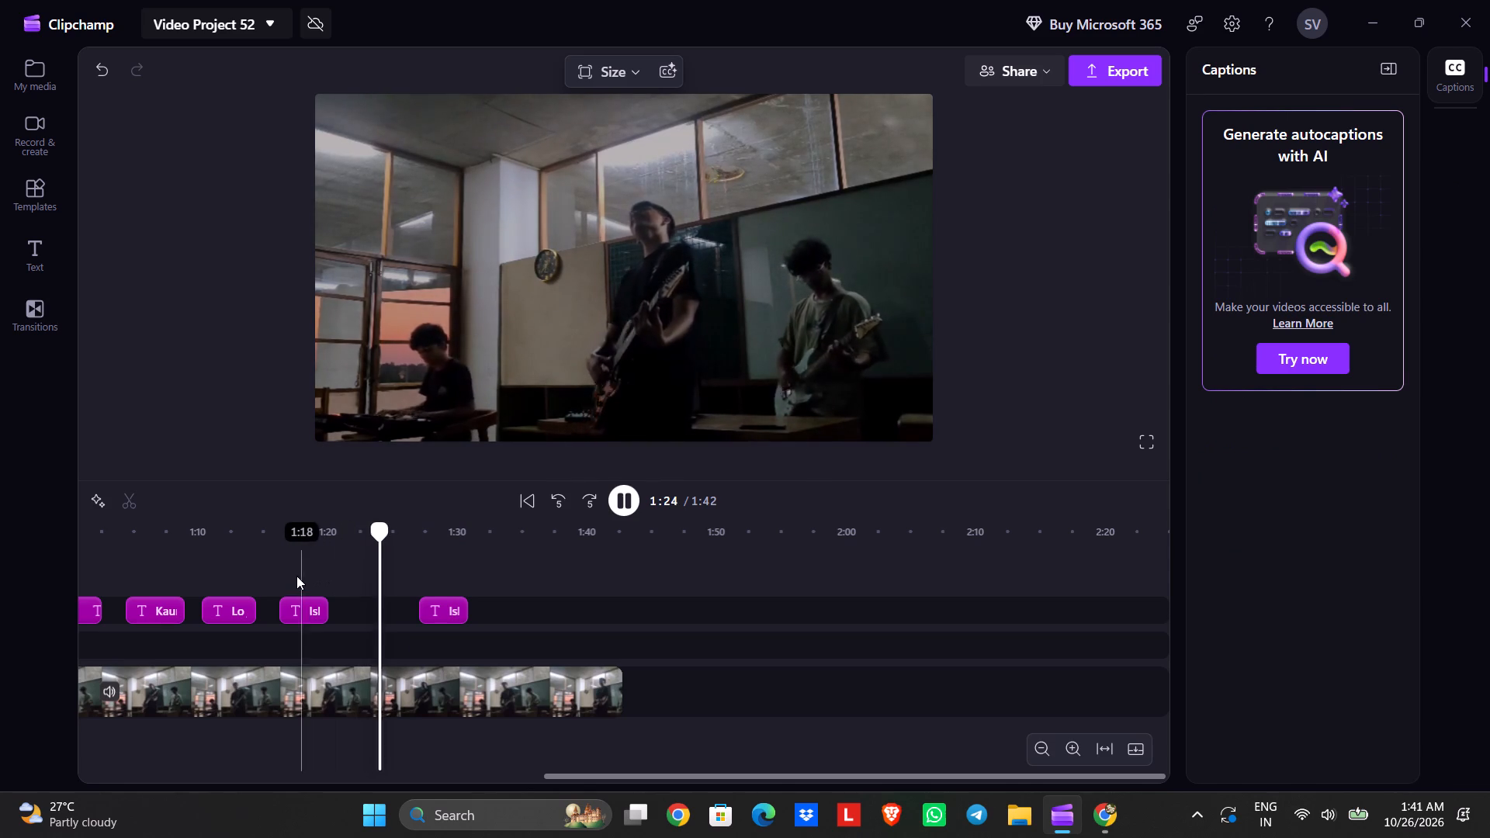
{"action": "left_click", "coordinate": [296, 576]}
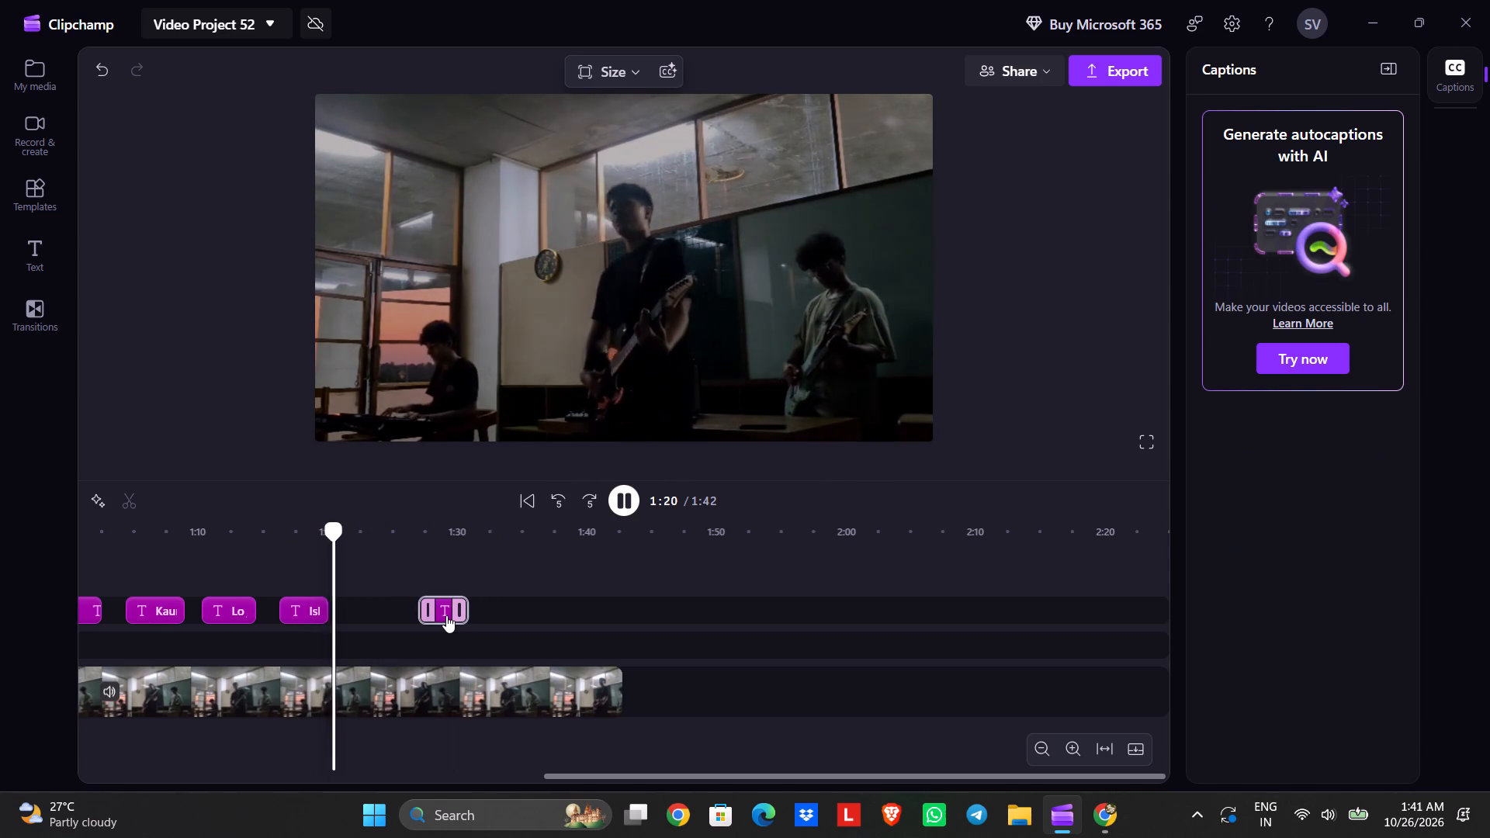
{"action": "left_click_drag", "start_coordinate": [445, 604], "coordinate": [371, 609]}
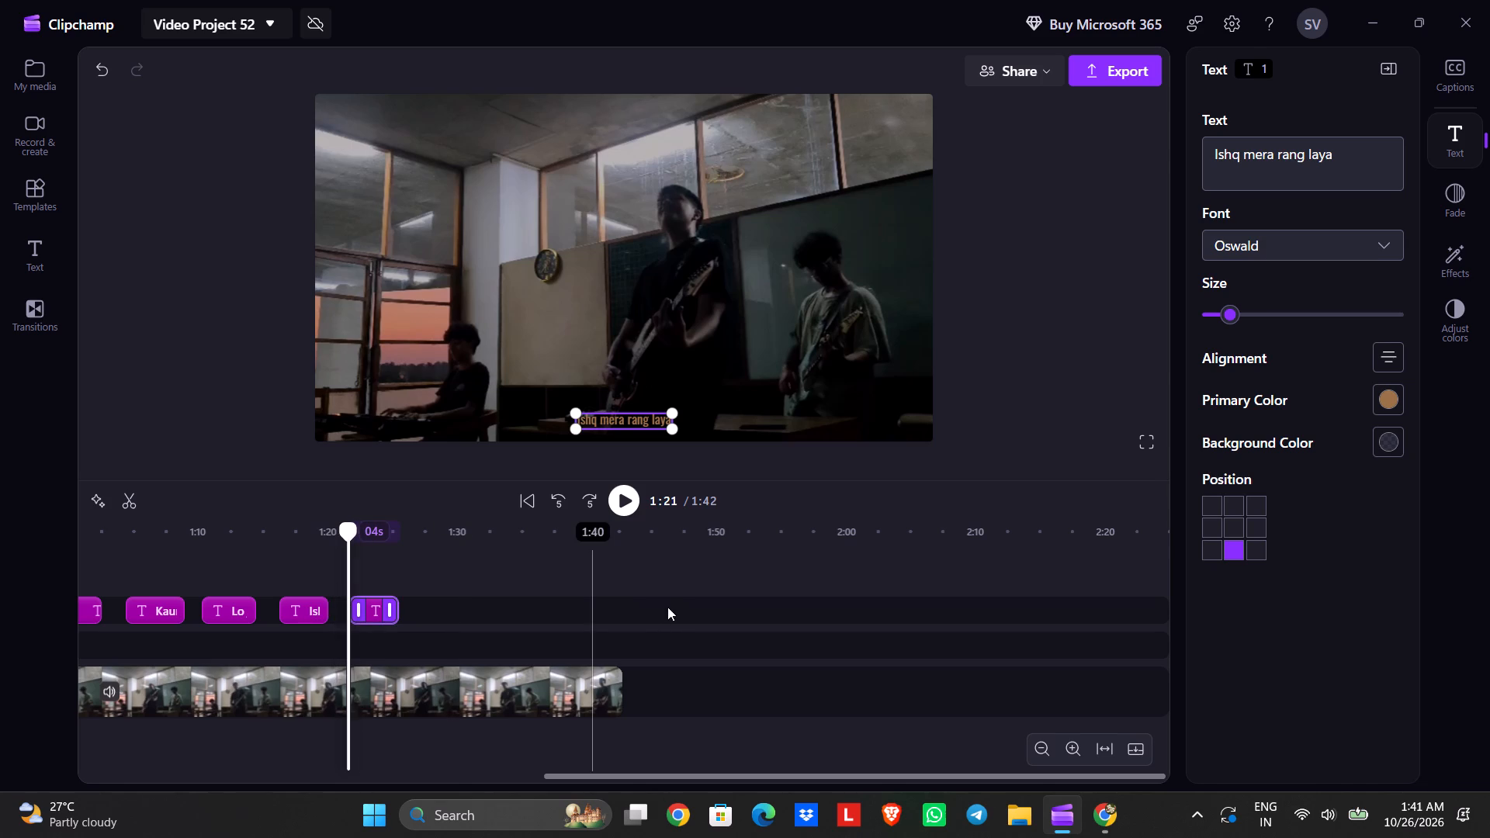
Replace the duplicated caption's text with the copied "O priya aaaa aaa aaaaa".
{"action": "double_click", "coordinate": [1315, 150]}
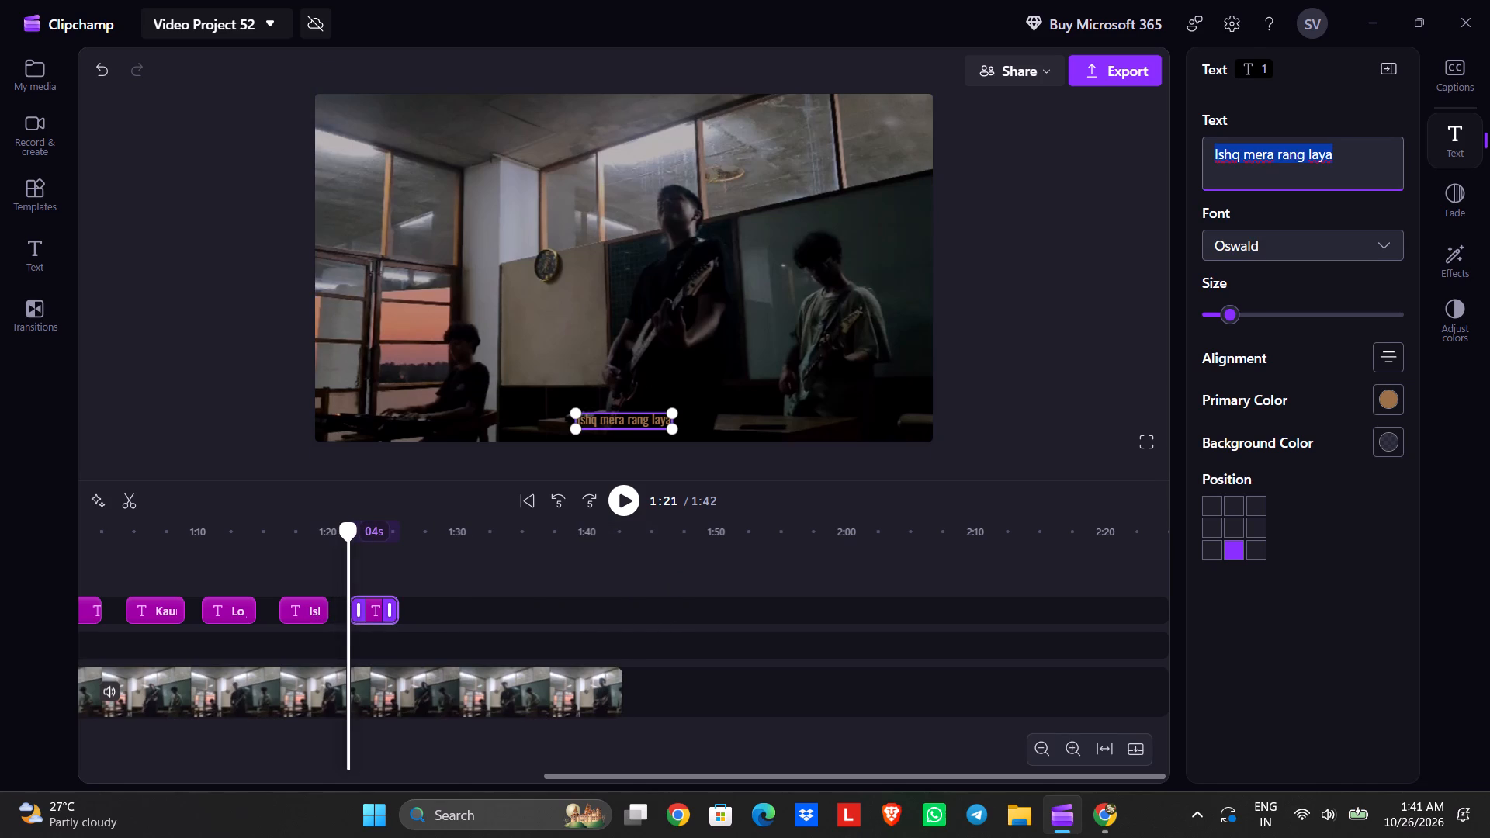
{"action": "key", "text": "BackSpace"}
{"action": "key", "text": "ctrl+v"}
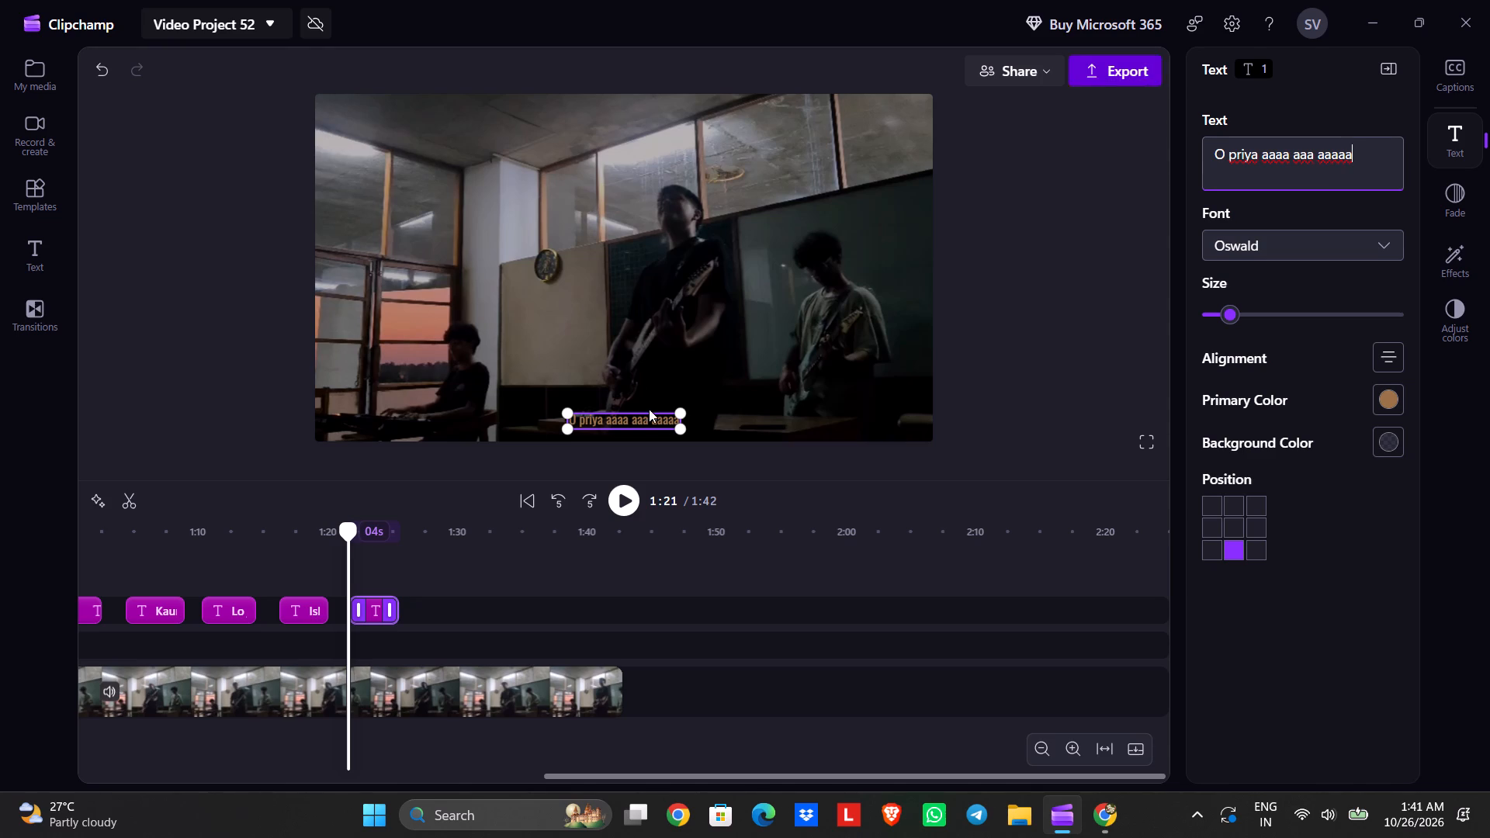
Adjust the new "O priya" caption to the singing, starting it slightly earlier and extending its end to about 1:28.
{"action": "left_click", "coordinate": [286, 573]}
{"action": "key", "text": "space"}
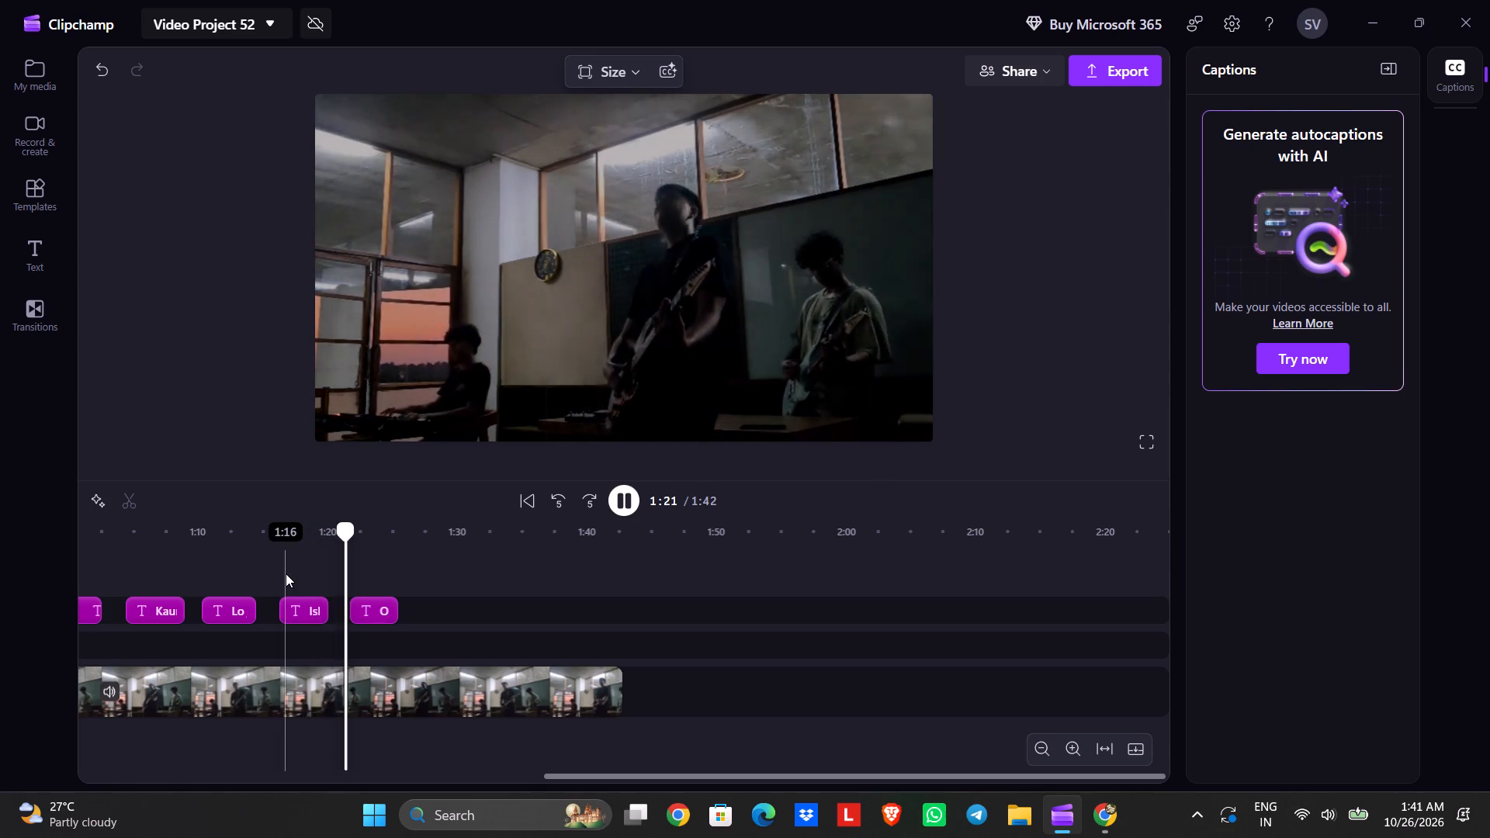
{"action": "left_click", "coordinate": [358, 610]}
{"action": "left_click", "coordinate": [227, 572]}
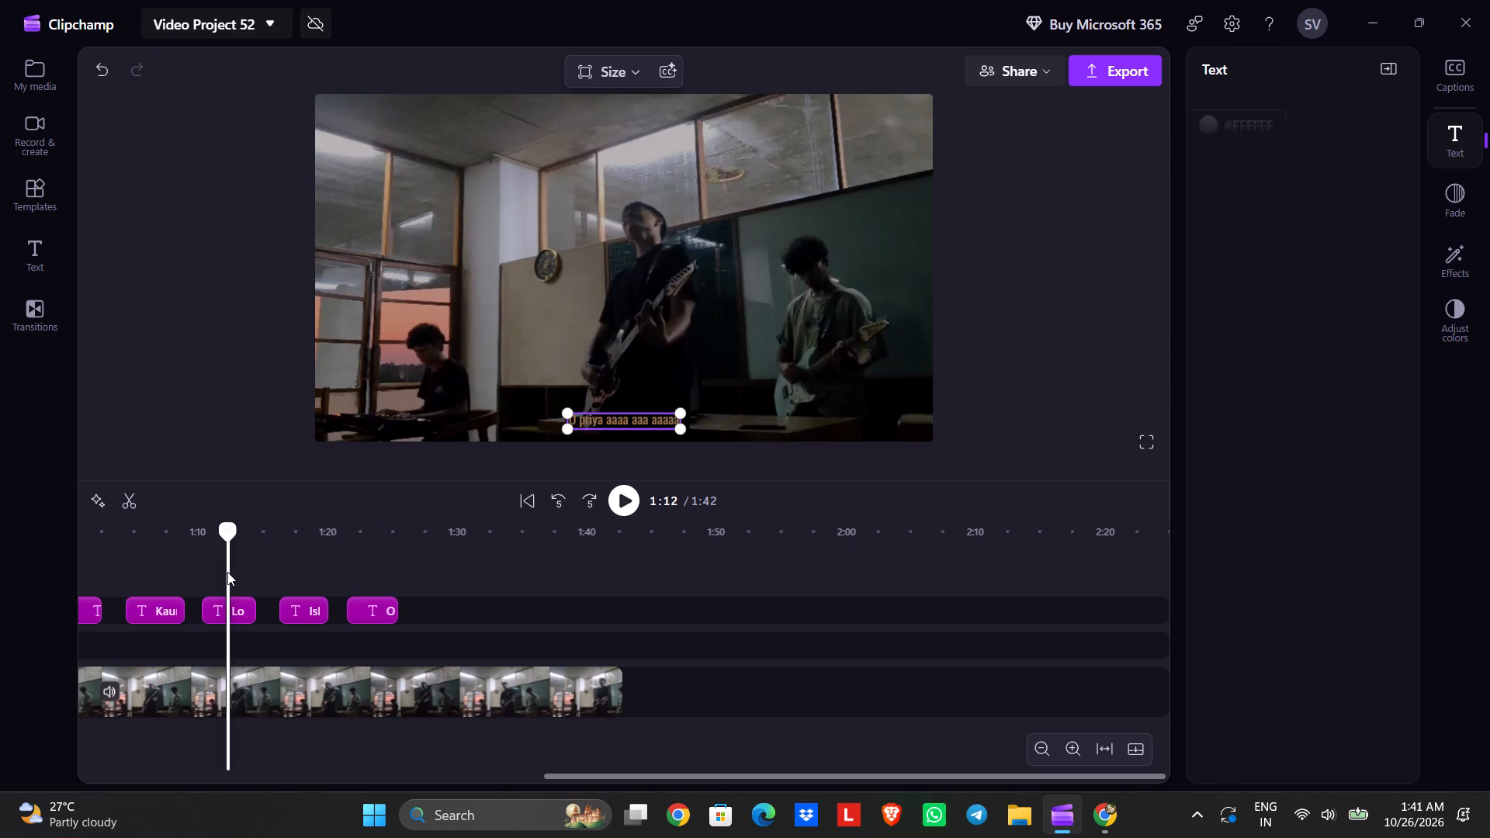
{"action": "key", "text": "space"}
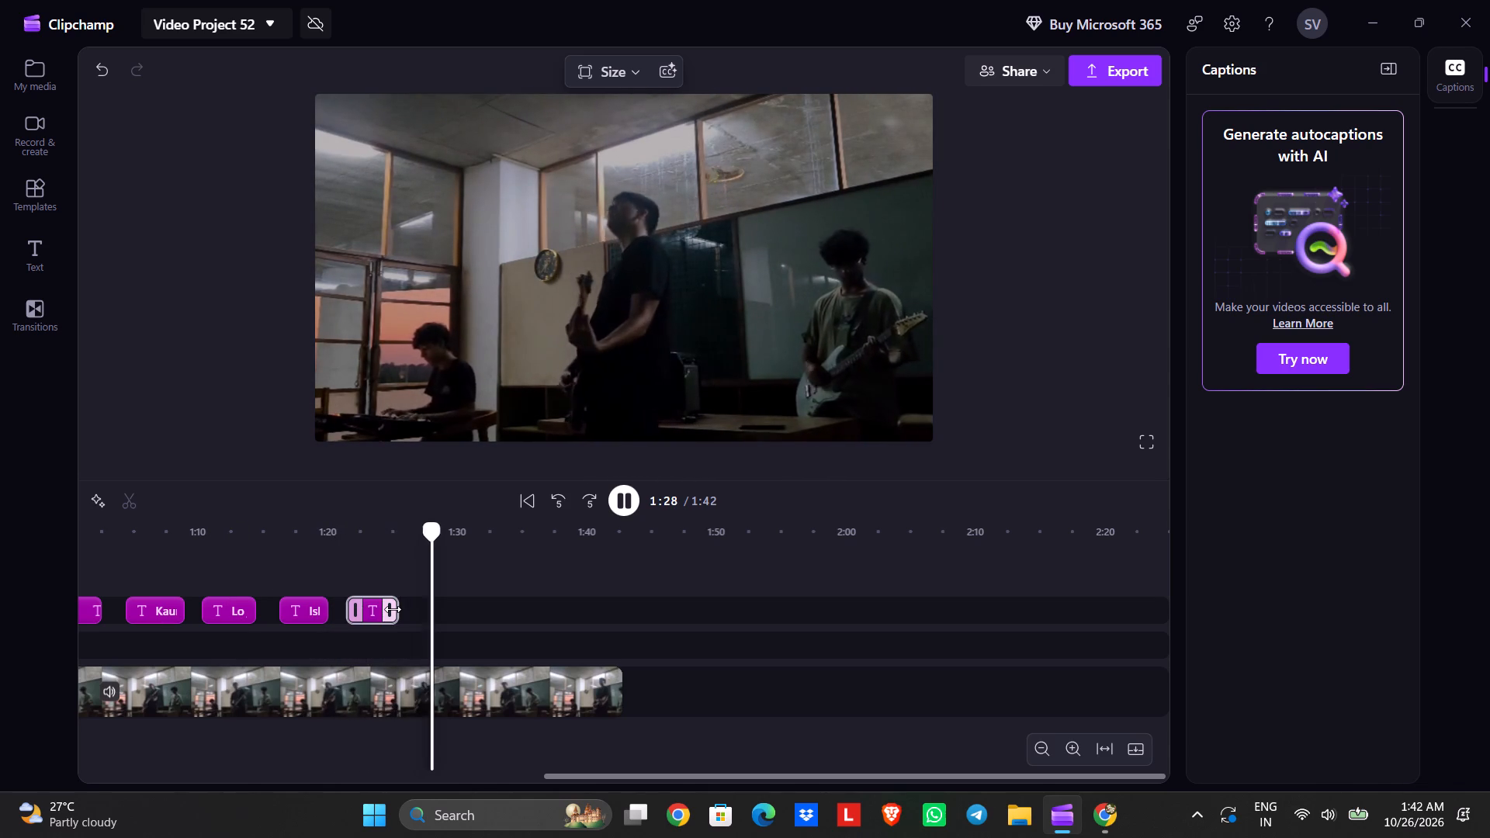
{"action": "left_click_drag", "start_coordinate": [393, 609], "coordinate": [422, 611]}
{"action": "key", "text": "space"}
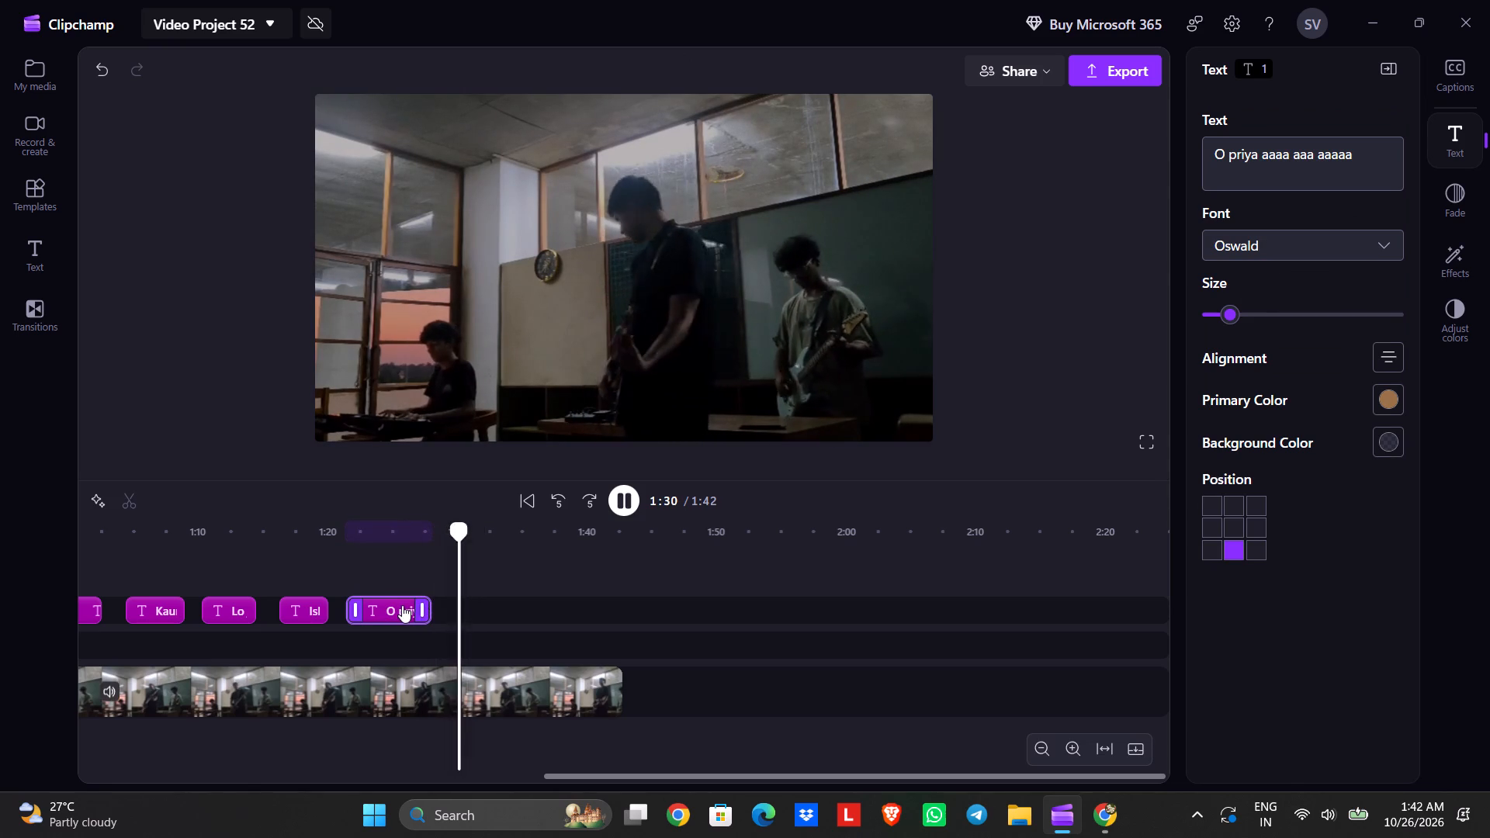
Duplicate the new "O priya" caption and place the copy after it, starting at about 1:34.
{"action": "right_click", "coordinate": [402, 605]}
{"action": "left_click", "coordinate": [463, 370]}
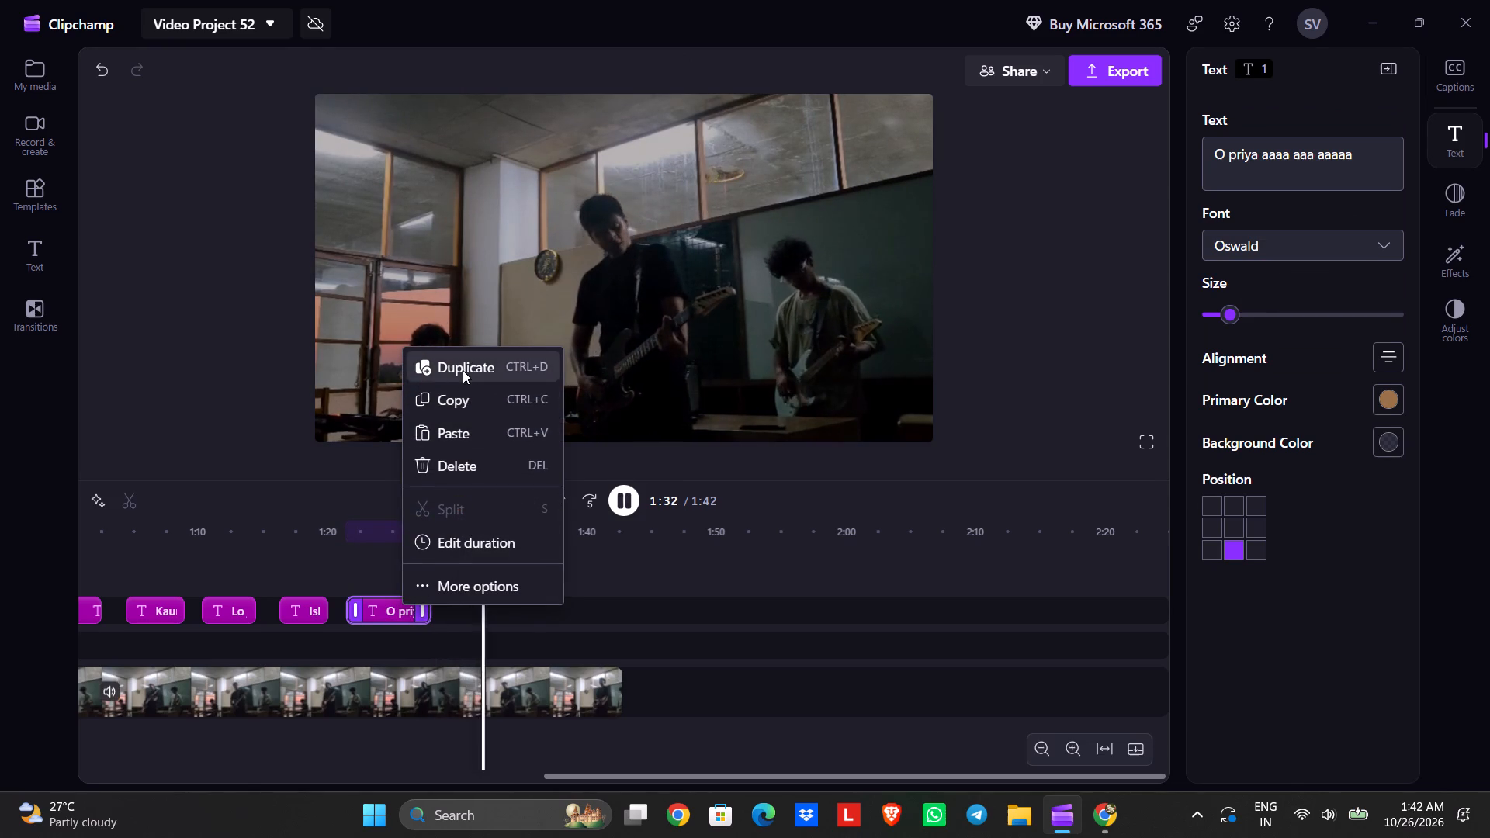
{"action": "left_click", "coordinate": [630, 504]}
{"action": "left_click", "coordinate": [387, 557]}
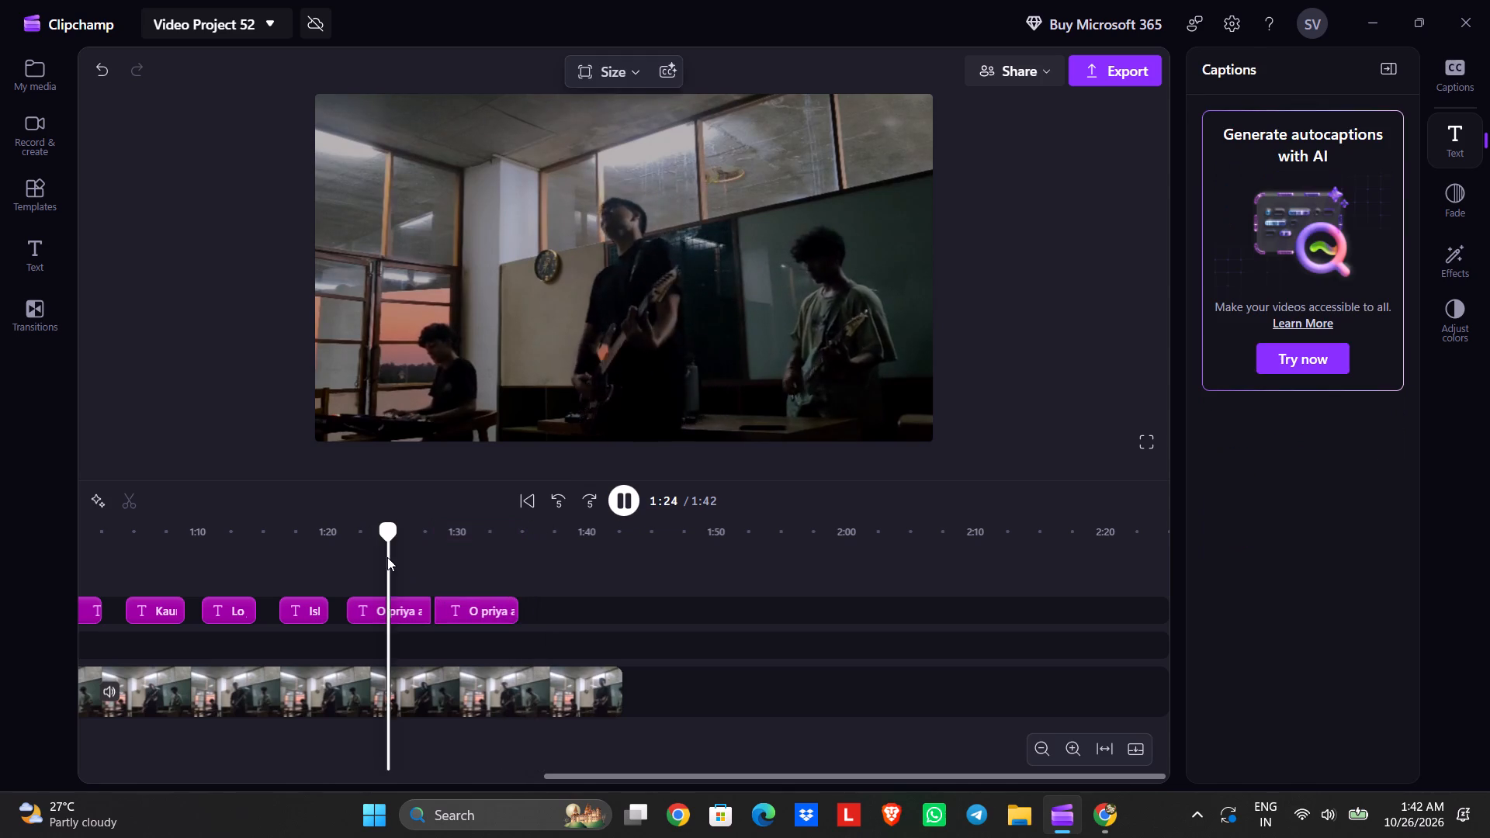
{"action": "left_click", "coordinate": [461, 612]}
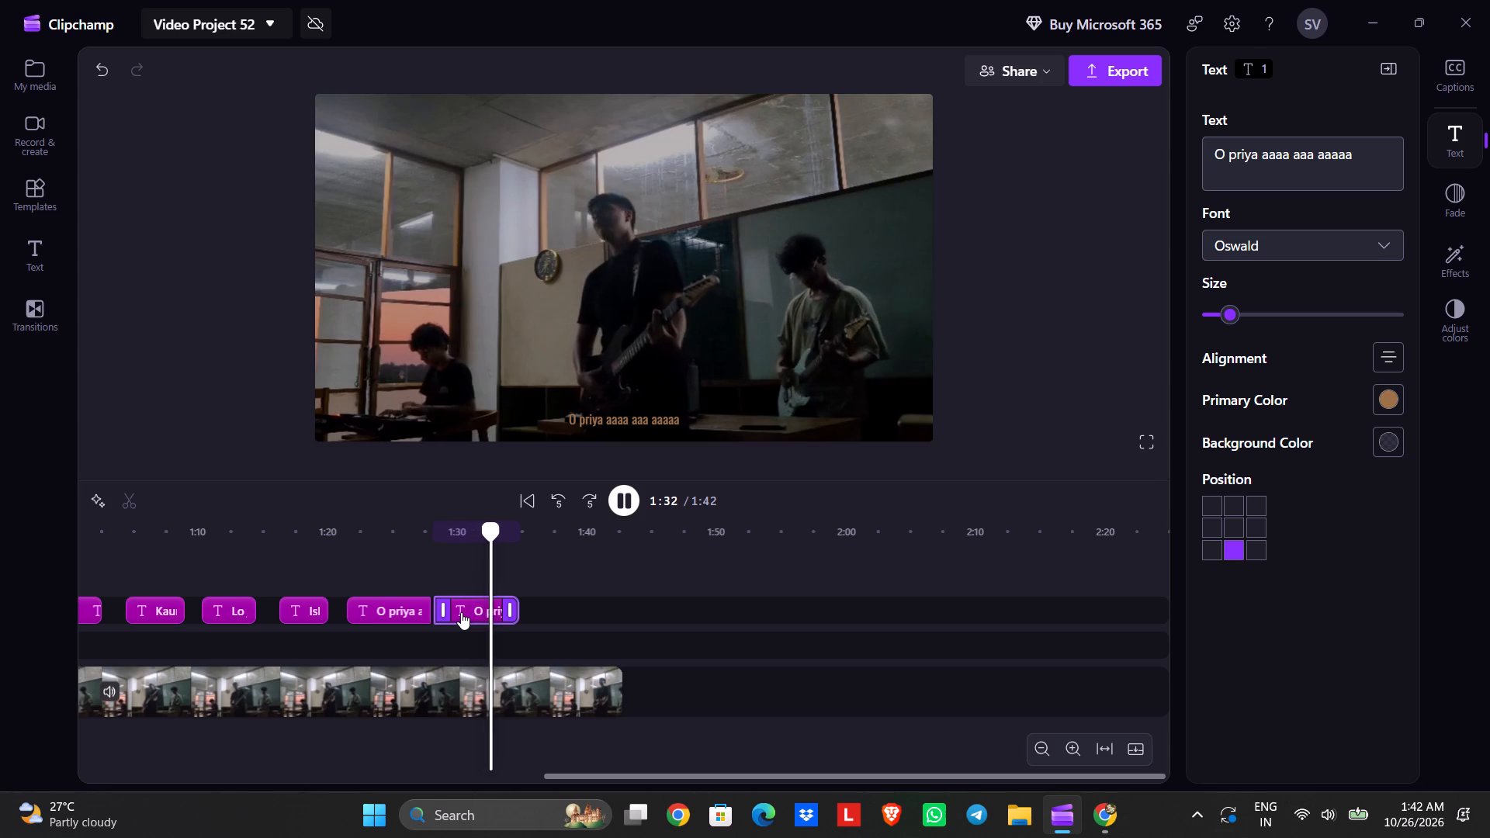
{"action": "left_click_drag", "start_coordinate": [461, 612], "coordinate": [533, 611]}
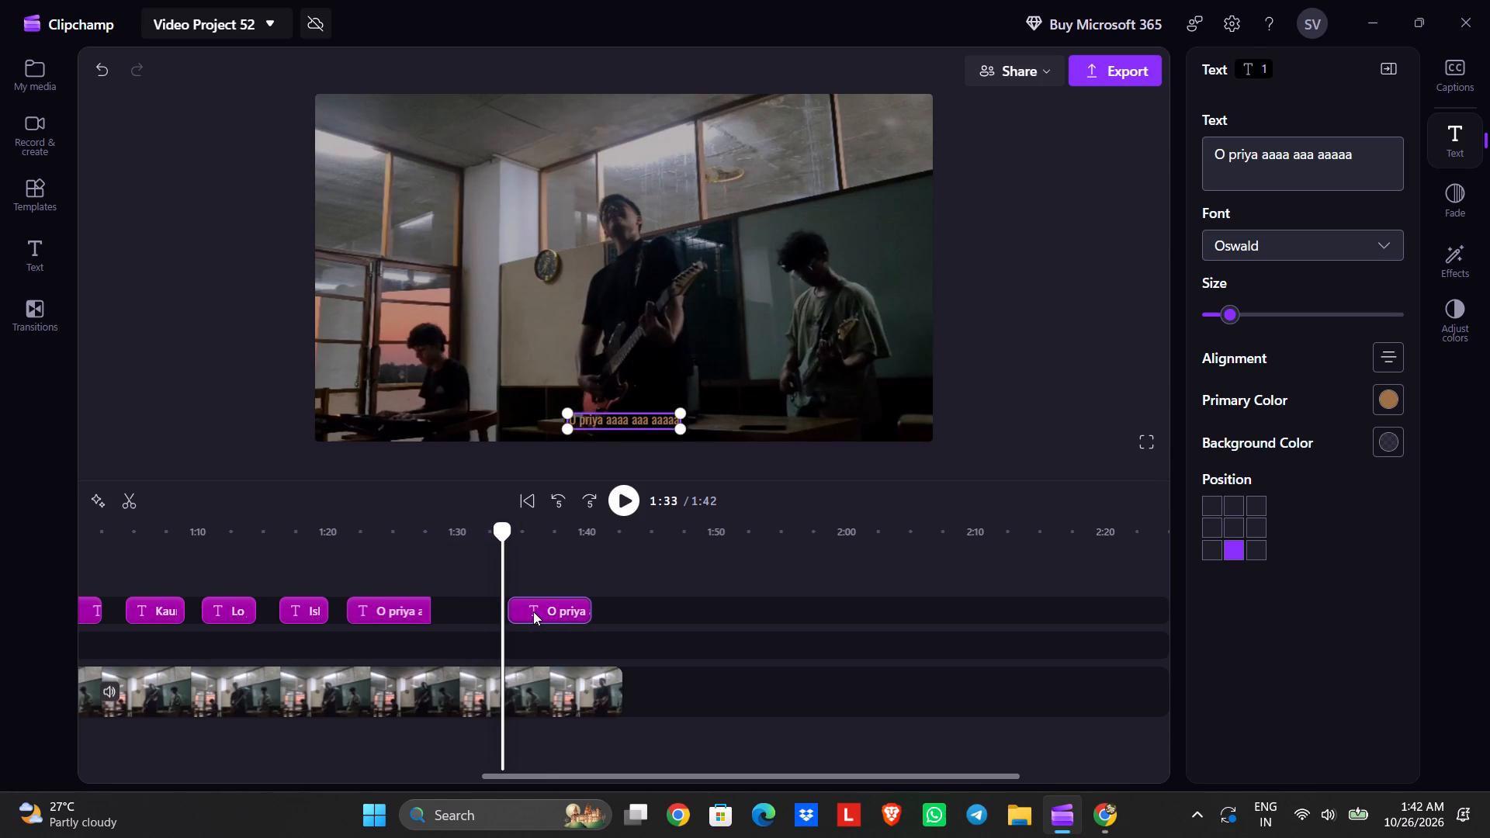
{"action": "left_click", "coordinate": [533, 611]}
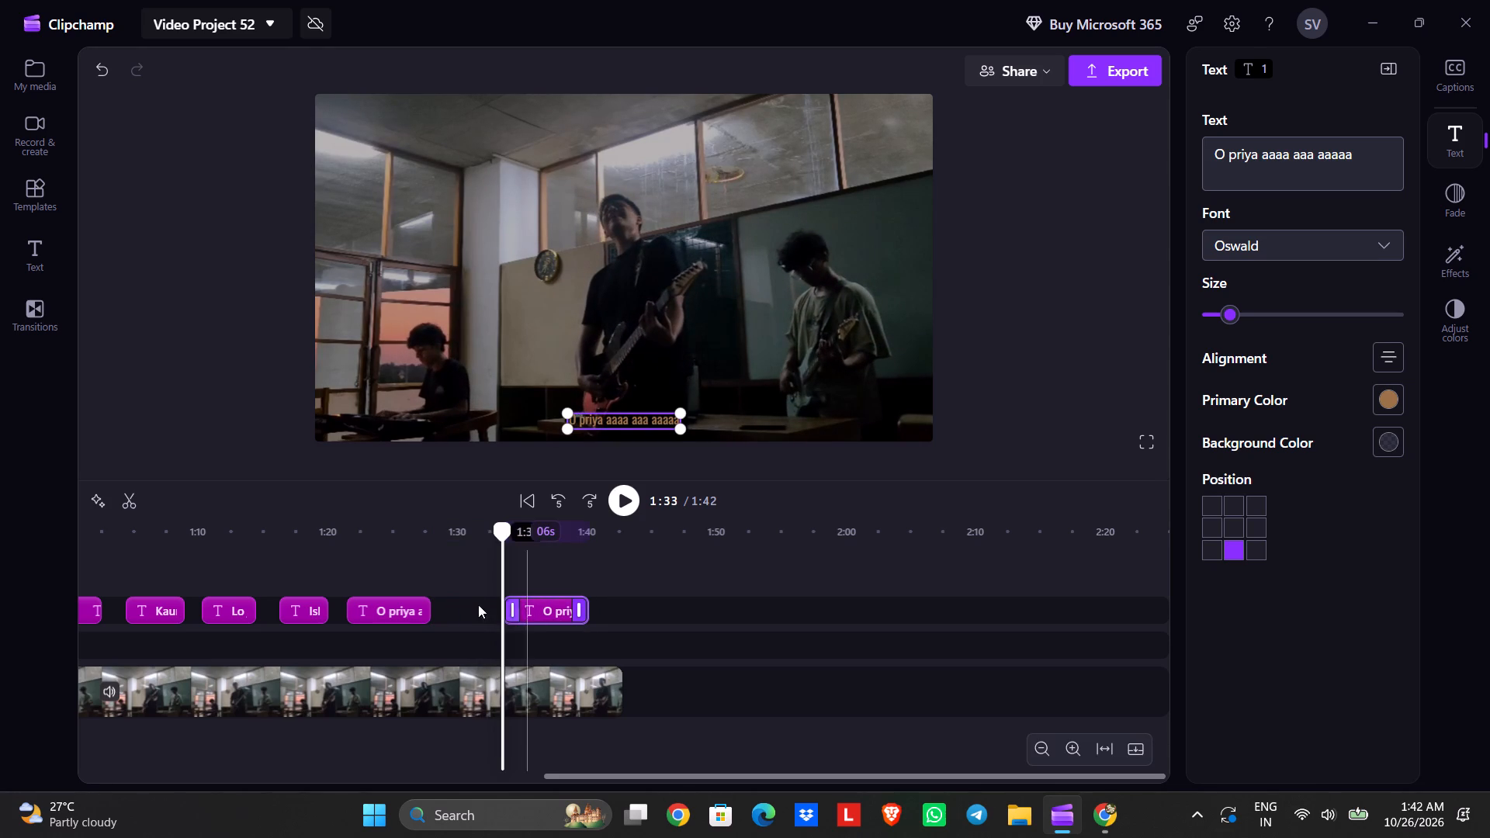
Extend the end of the "O priya" caption that starts at 1:21 to about 1:29.
{"action": "left_click_drag", "start_coordinate": [424, 604], "coordinate": [438, 606]}
{"action": "left_click", "coordinate": [340, 578]}
{"action": "key", "text": "space"}
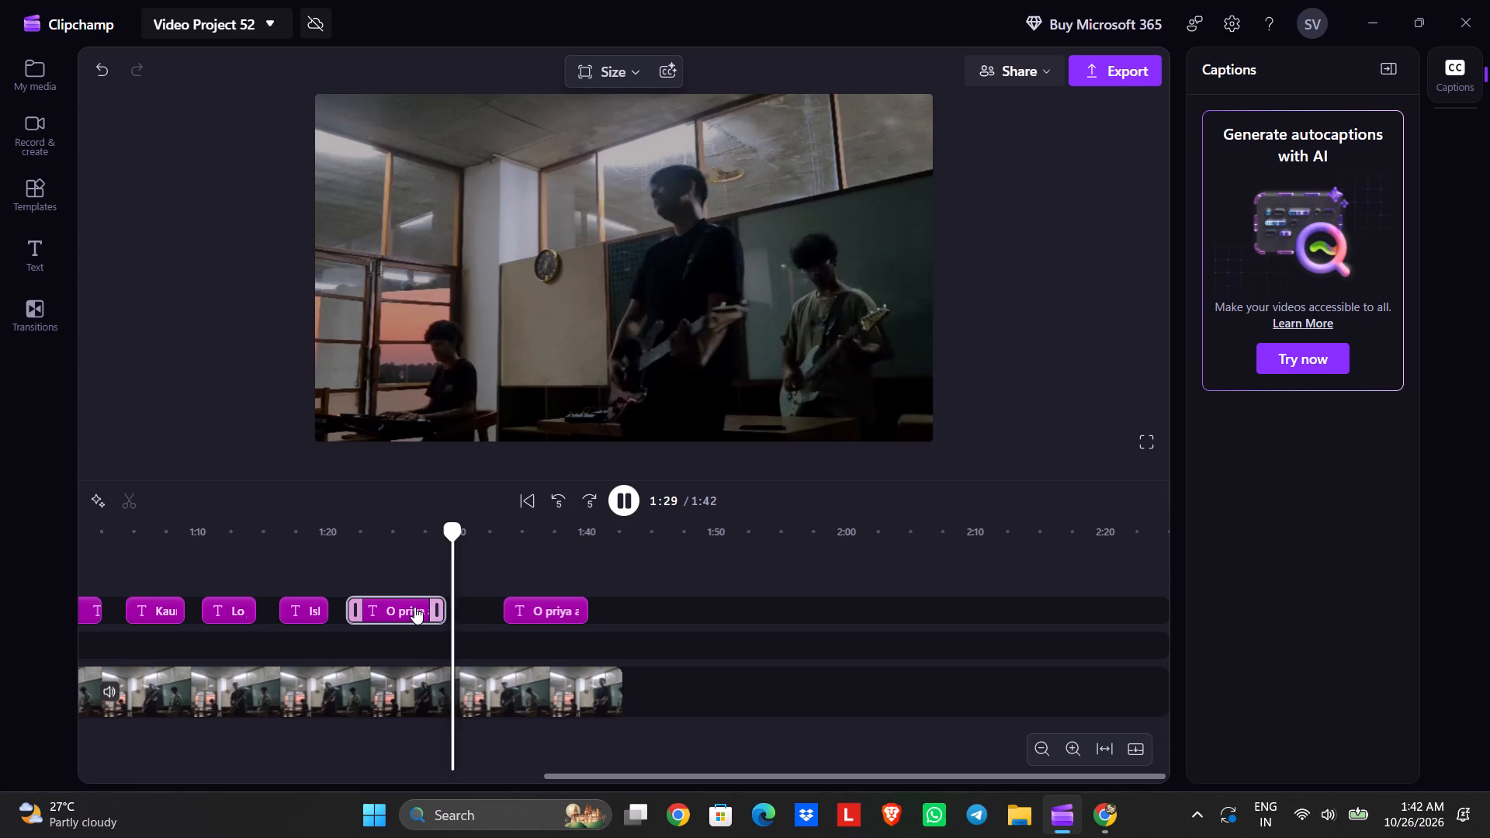
{"action": "left_click", "coordinate": [439, 609]}
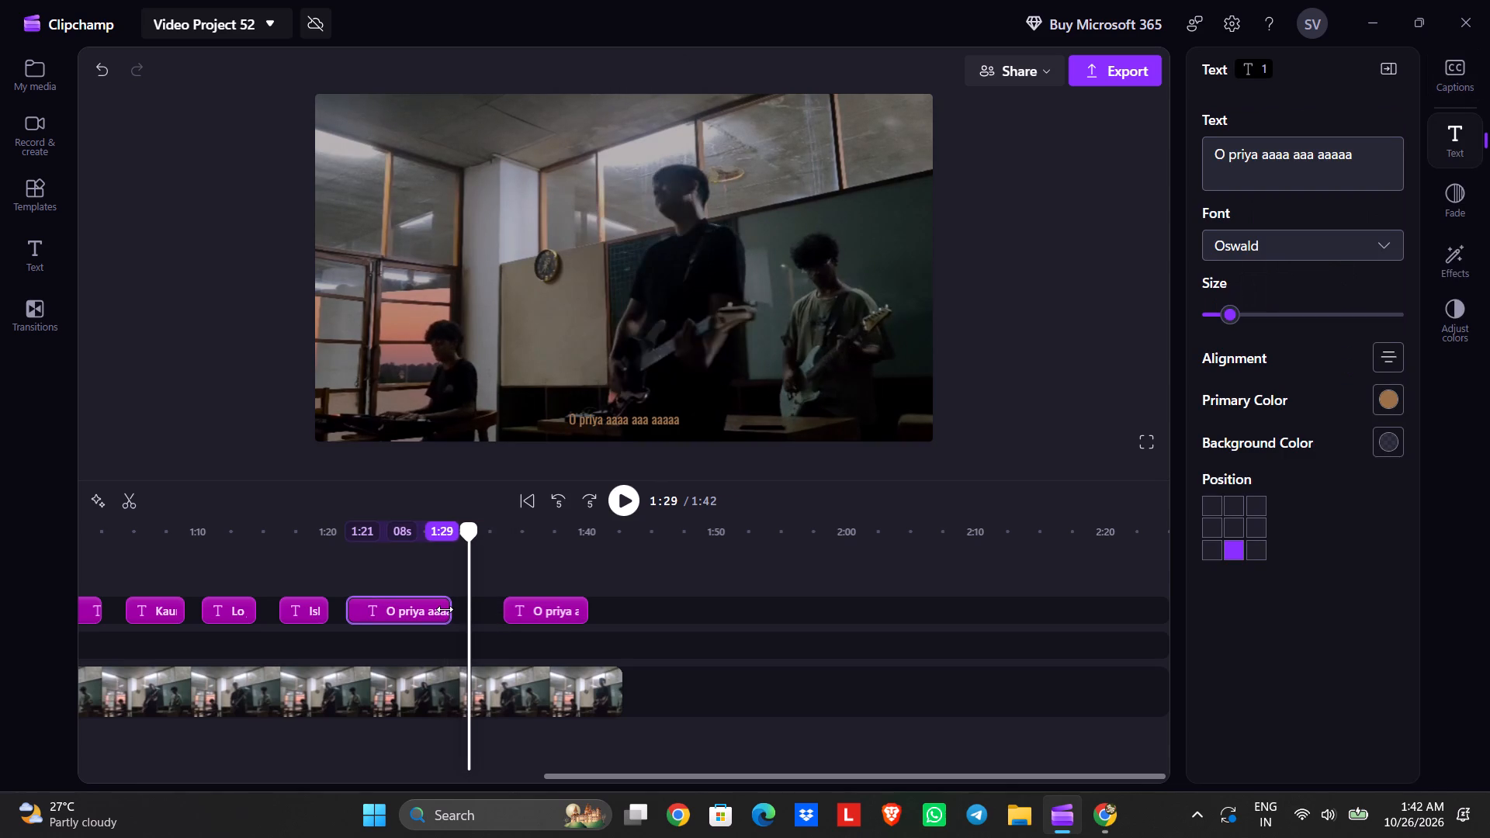
{"action": "key", "text": "space"}
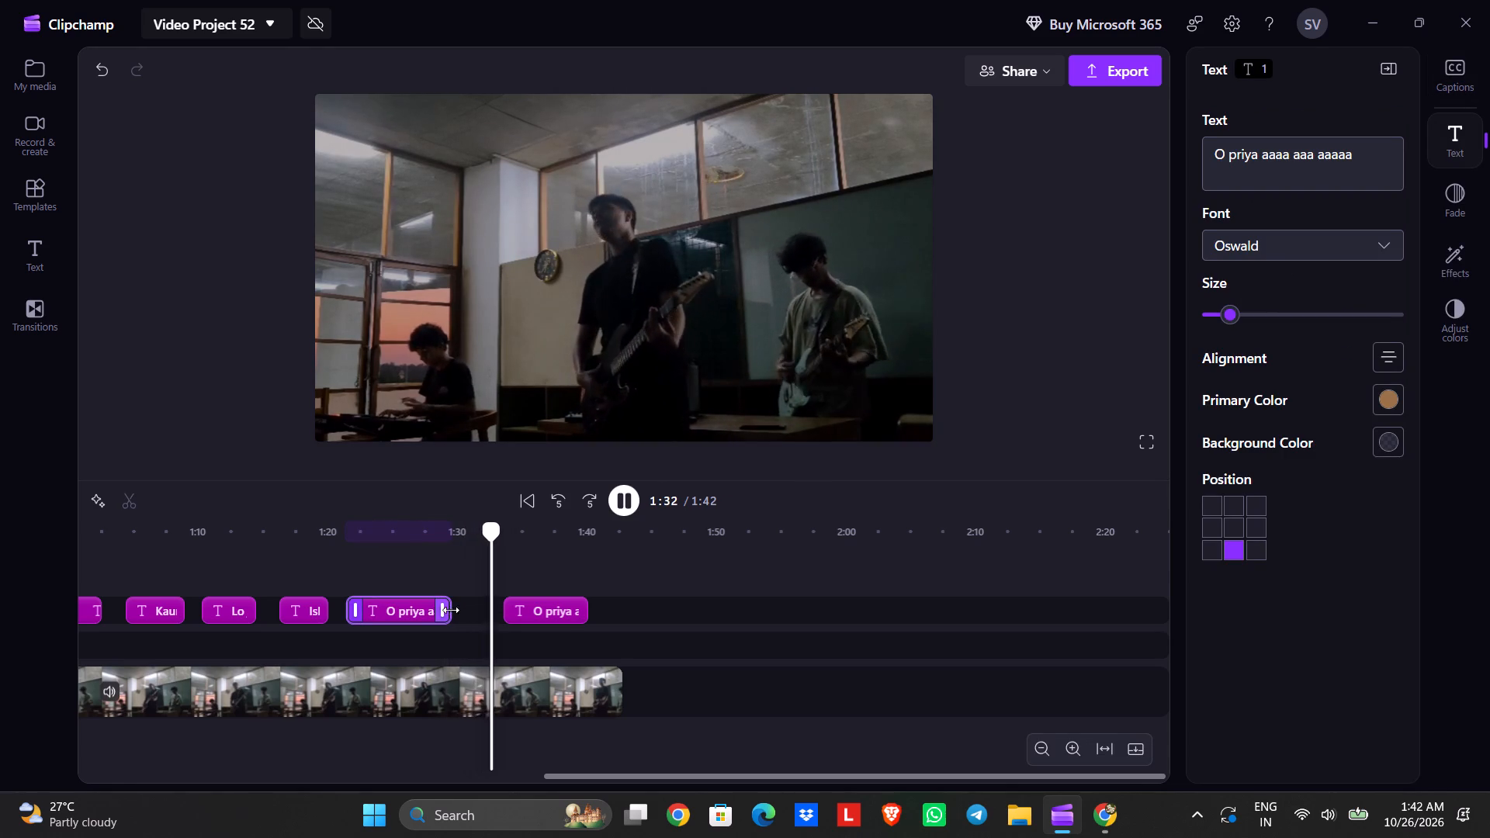
Shift the final "O priya" caption slightly earlier, starting at about 1:33, and play back its entry.
{"action": "left_click_drag", "start_coordinate": [545, 613], "coordinate": [532, 611]}
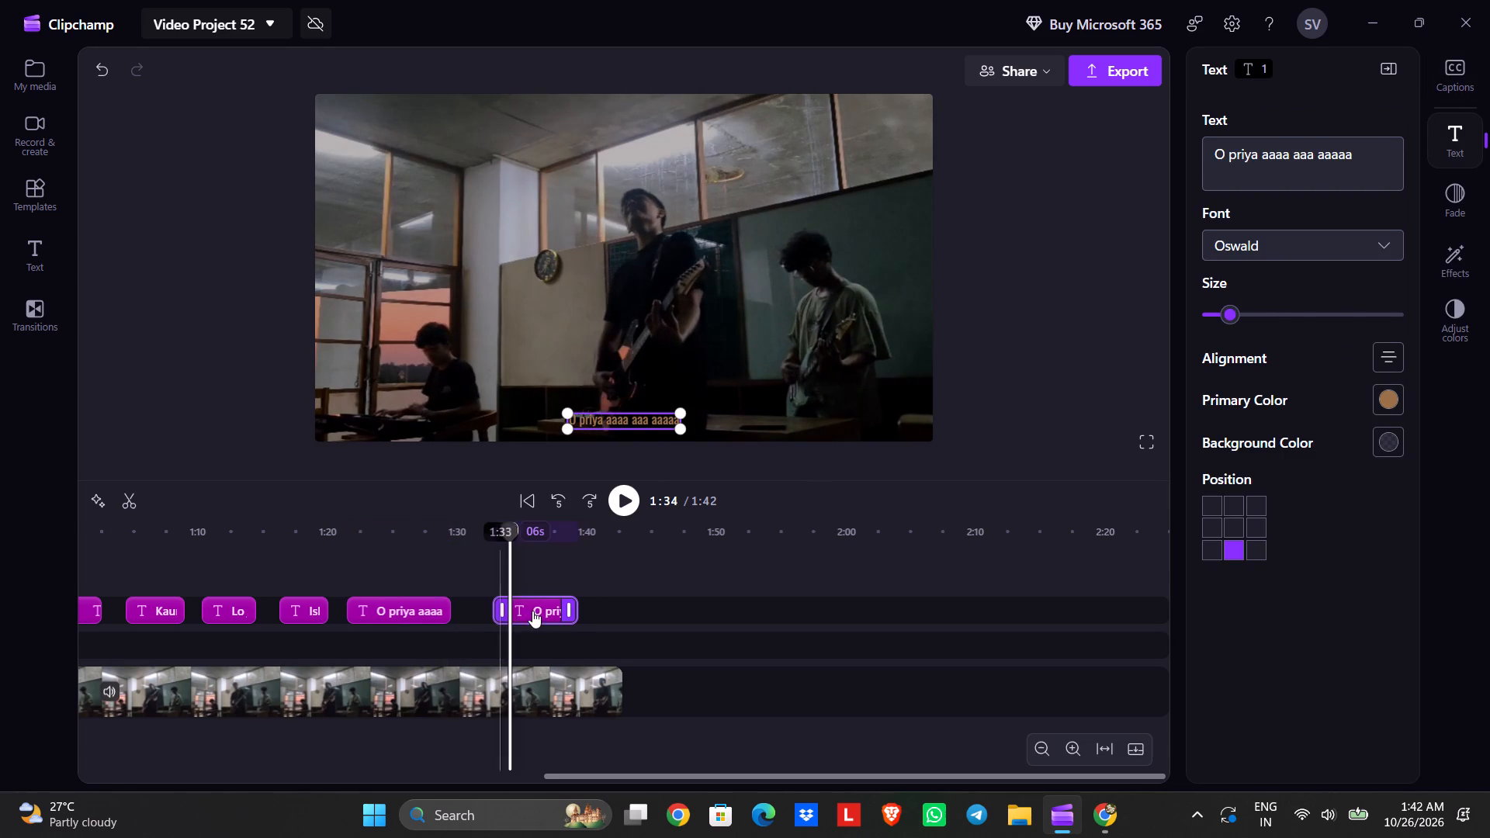
{"action": "left_click", "coordinate": [467, 582]}
{"action": "key", "text": "space"}
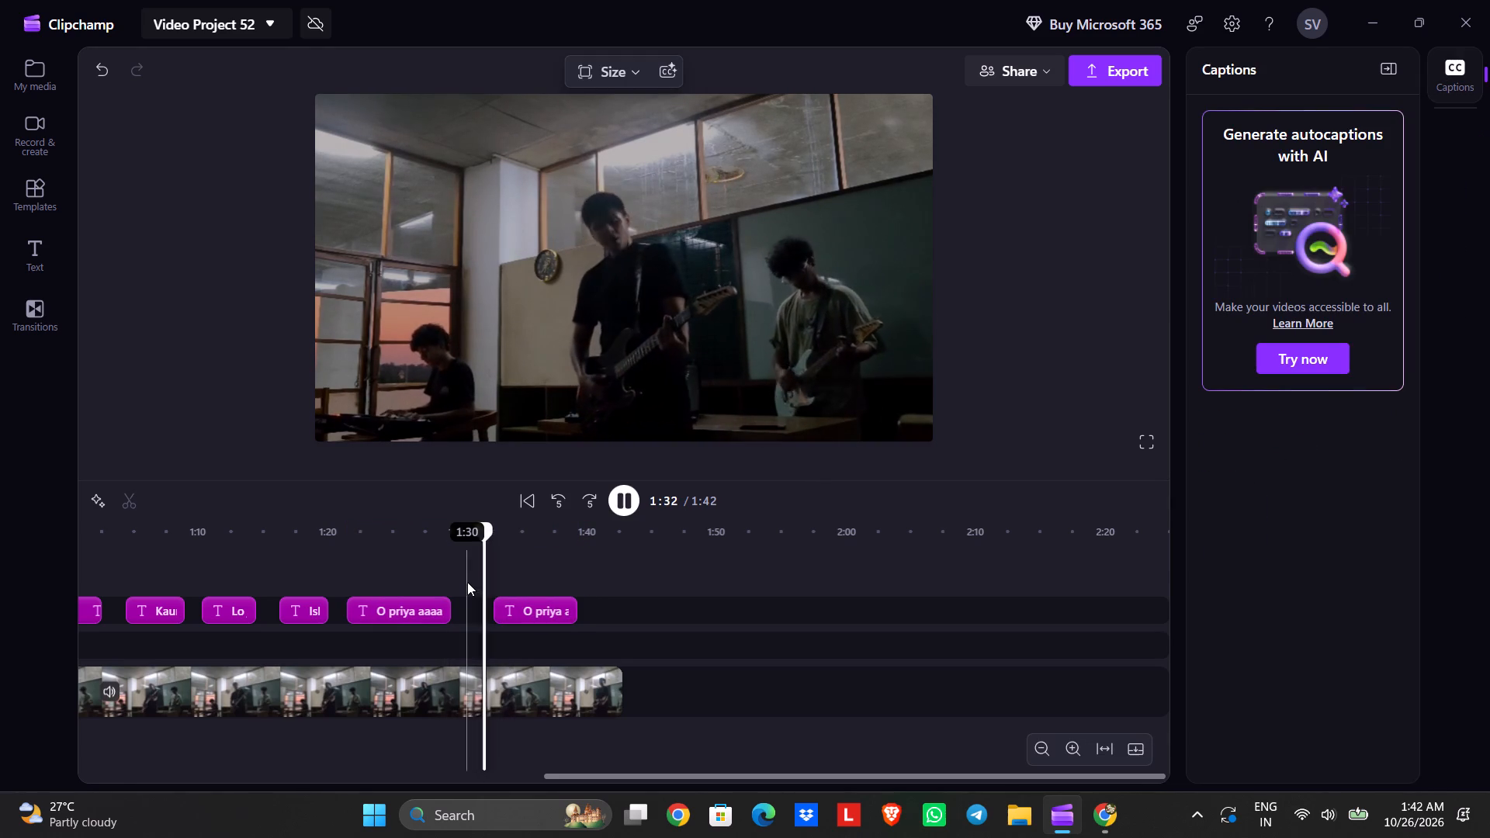
{"action": "left_click", "coordinate": [453, 575]}
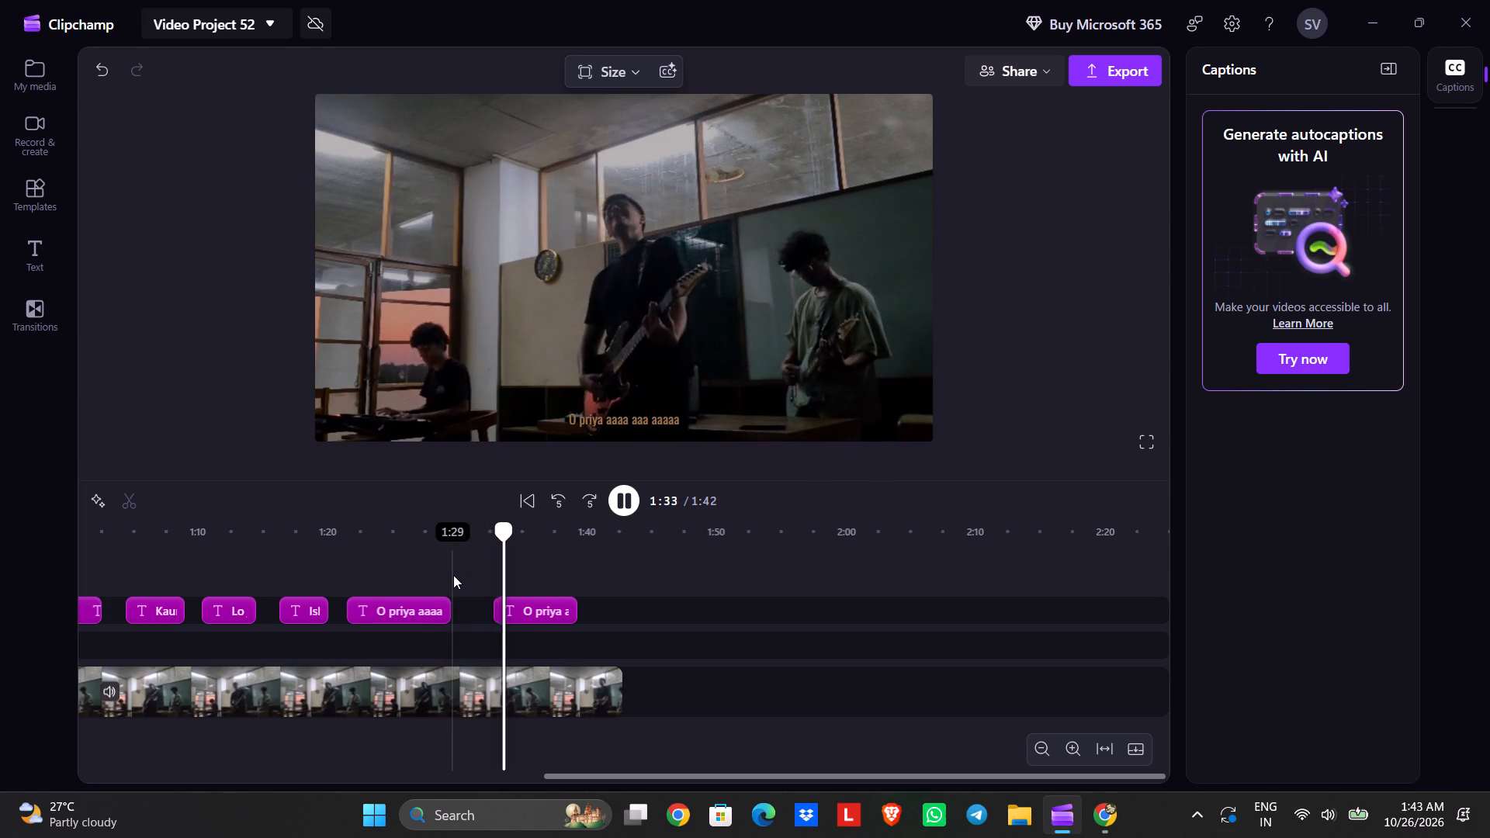
Play back the closing captions and the video from the beginning to check the caption timing.
{"action": "left_click", "coordinate": [335, 570]}
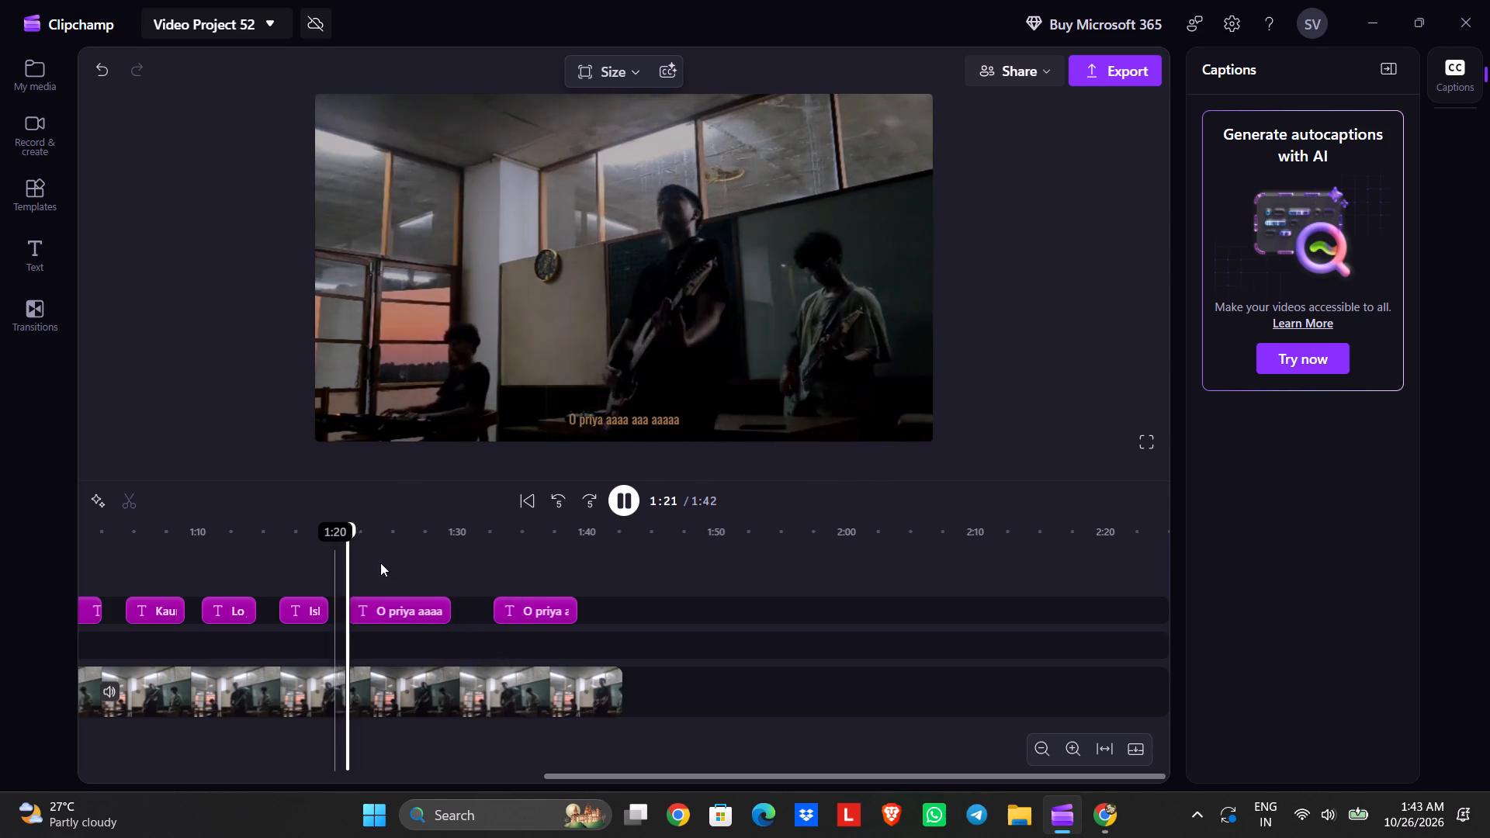
{"action": "left_click", "coordinate": [307, 558]}
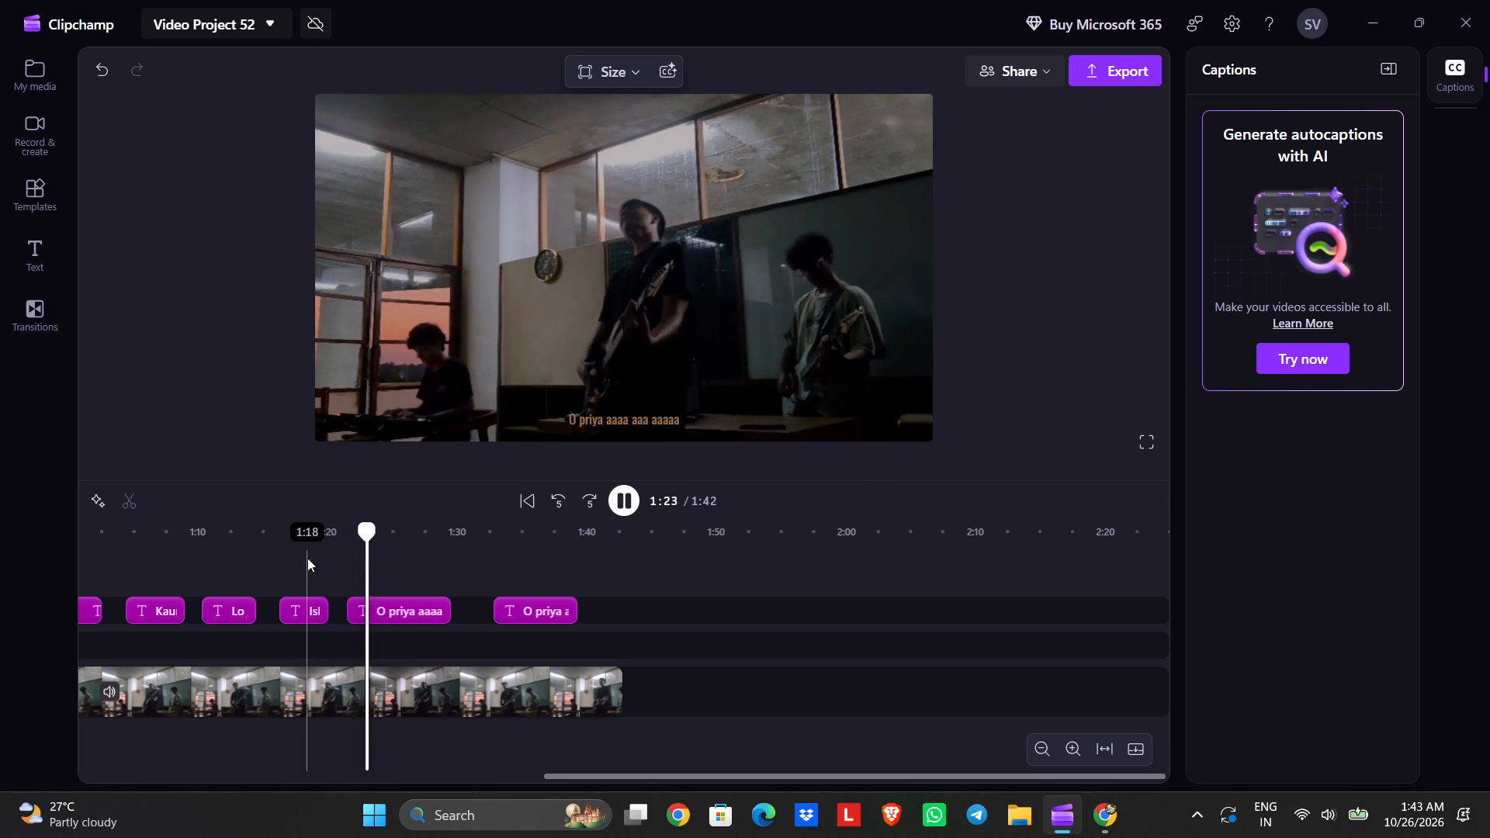
{"action": "left_click", "coordinate": [254, 557]}
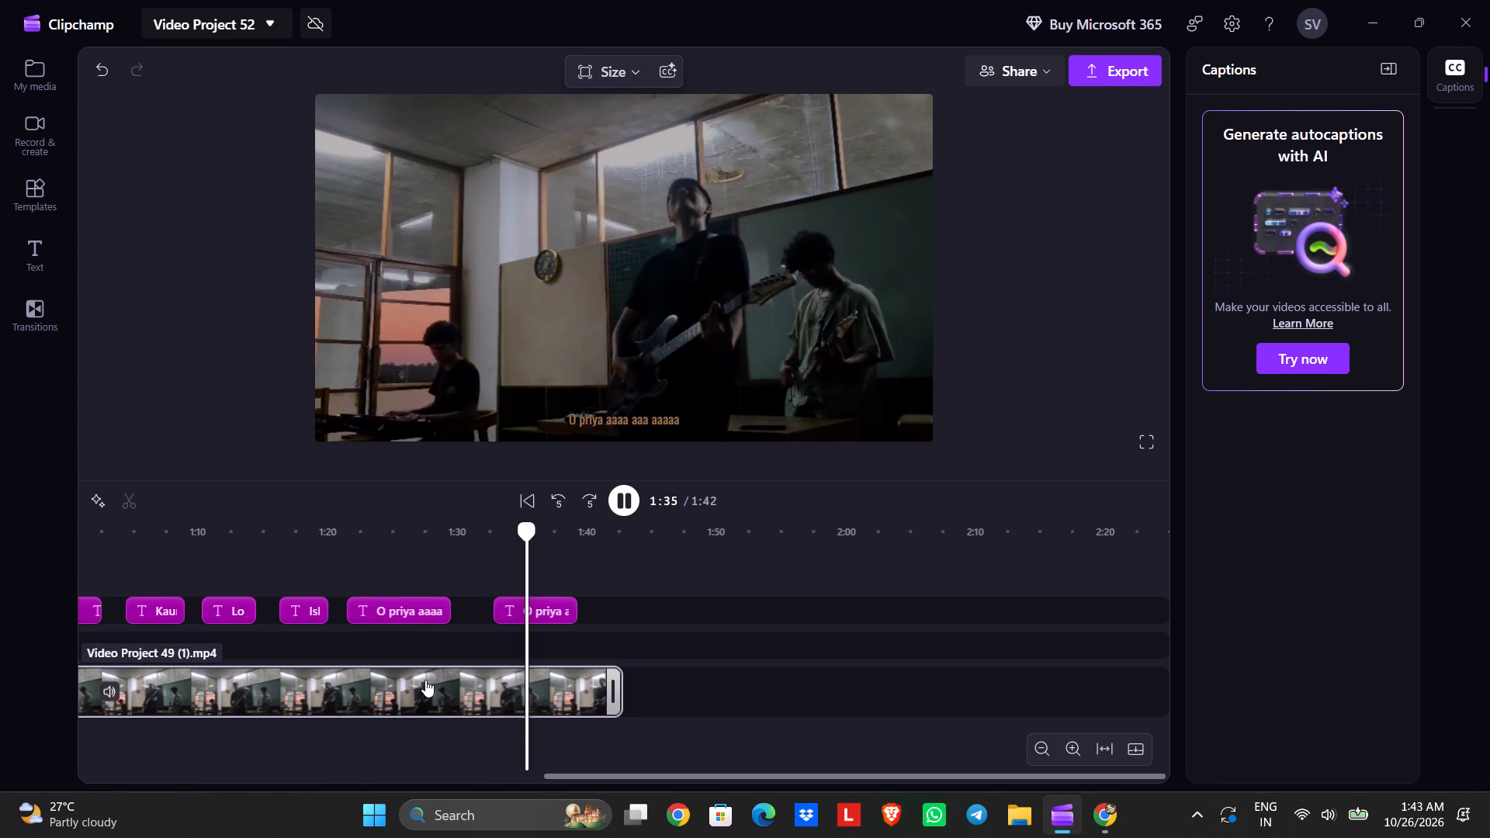
{"action": "scroll", "coordinate": [401, 592], "scroll_direction": "right", "scroll_amount": 5}
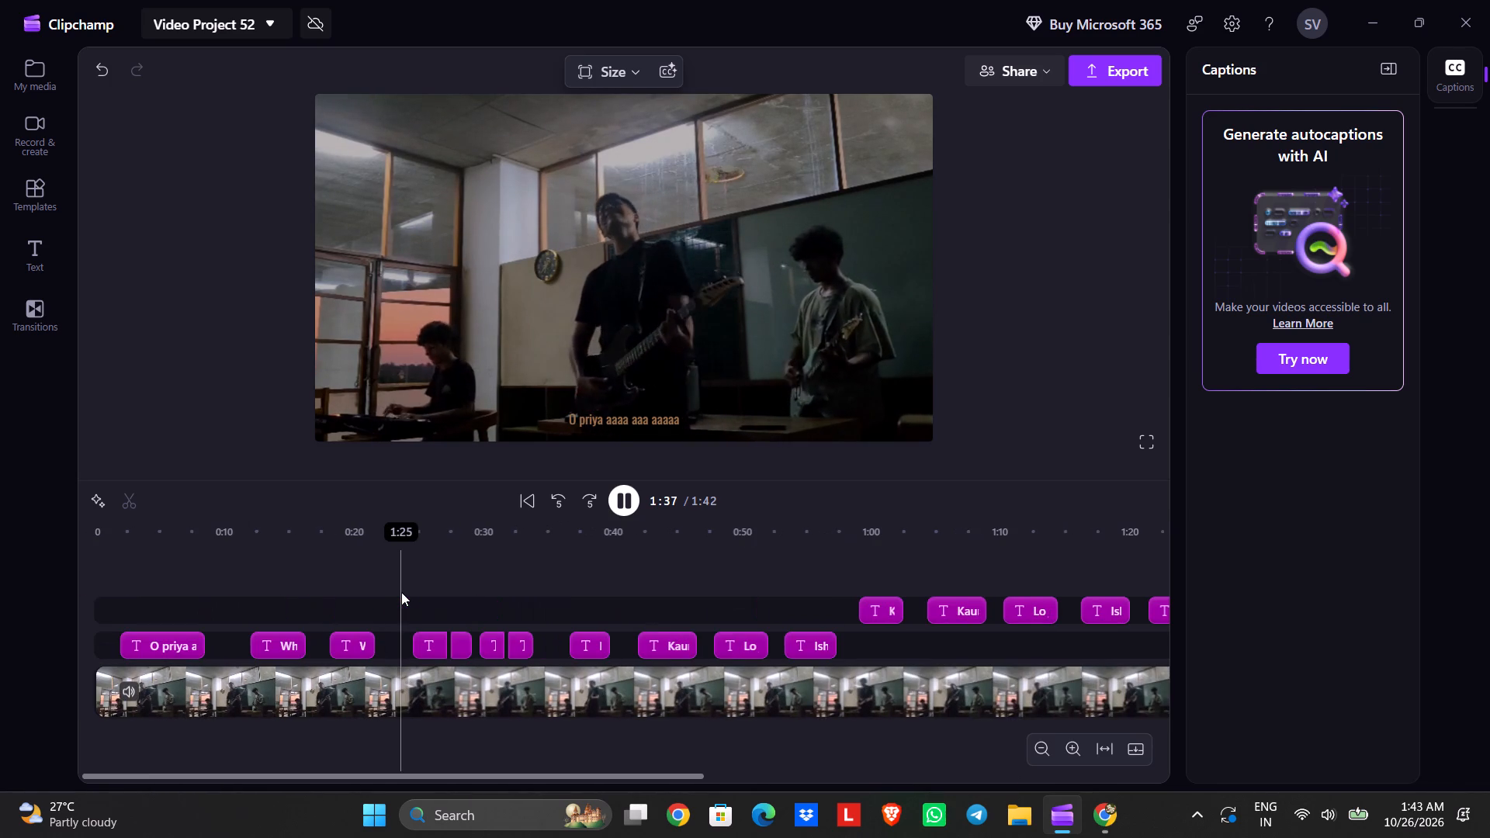
{"action": "left_click", "coordinate": [93, 583]}
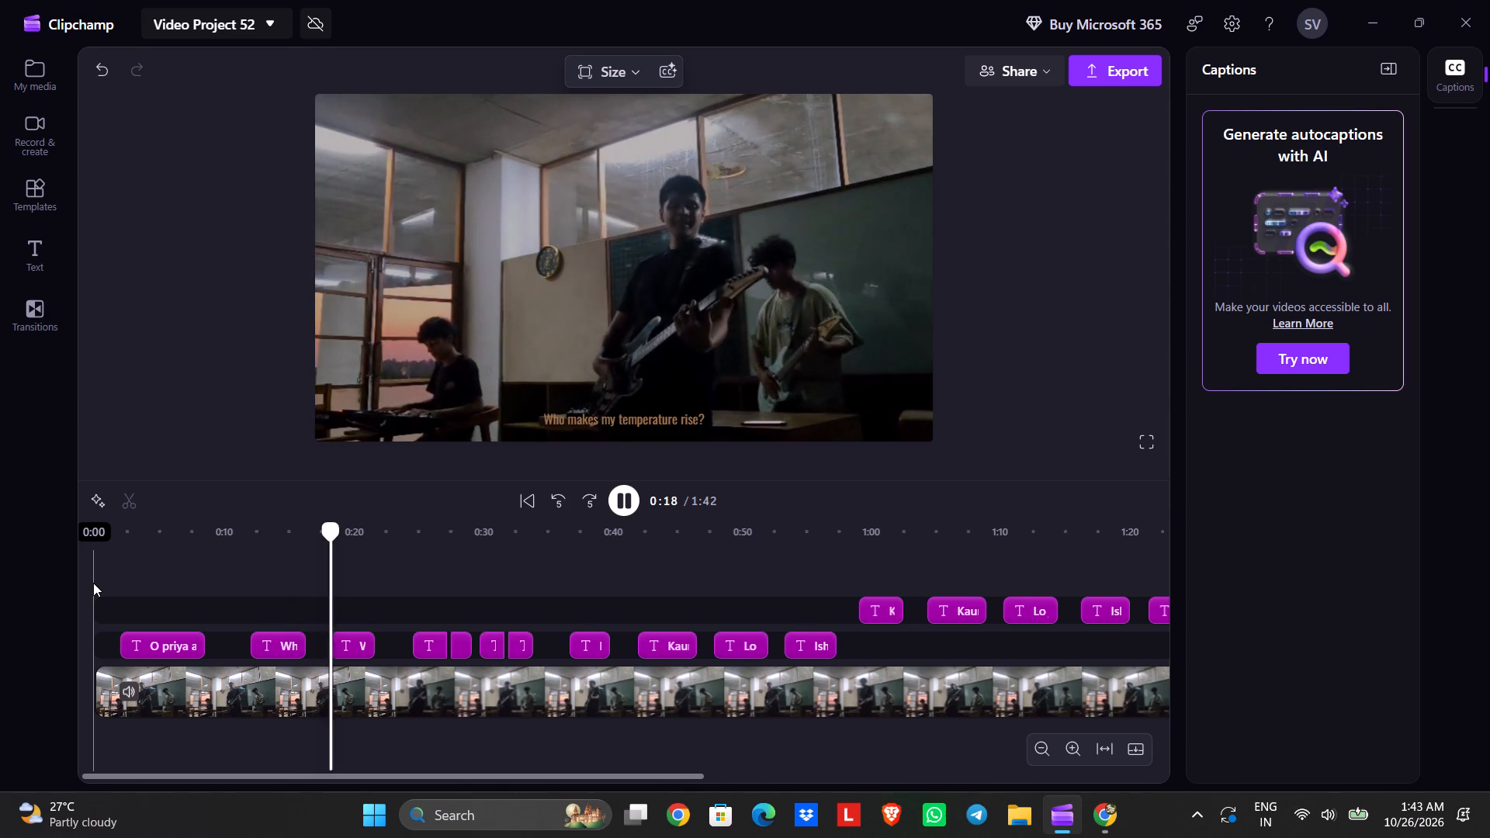
{"action": "left_click", "coordinate": [315, 563]}
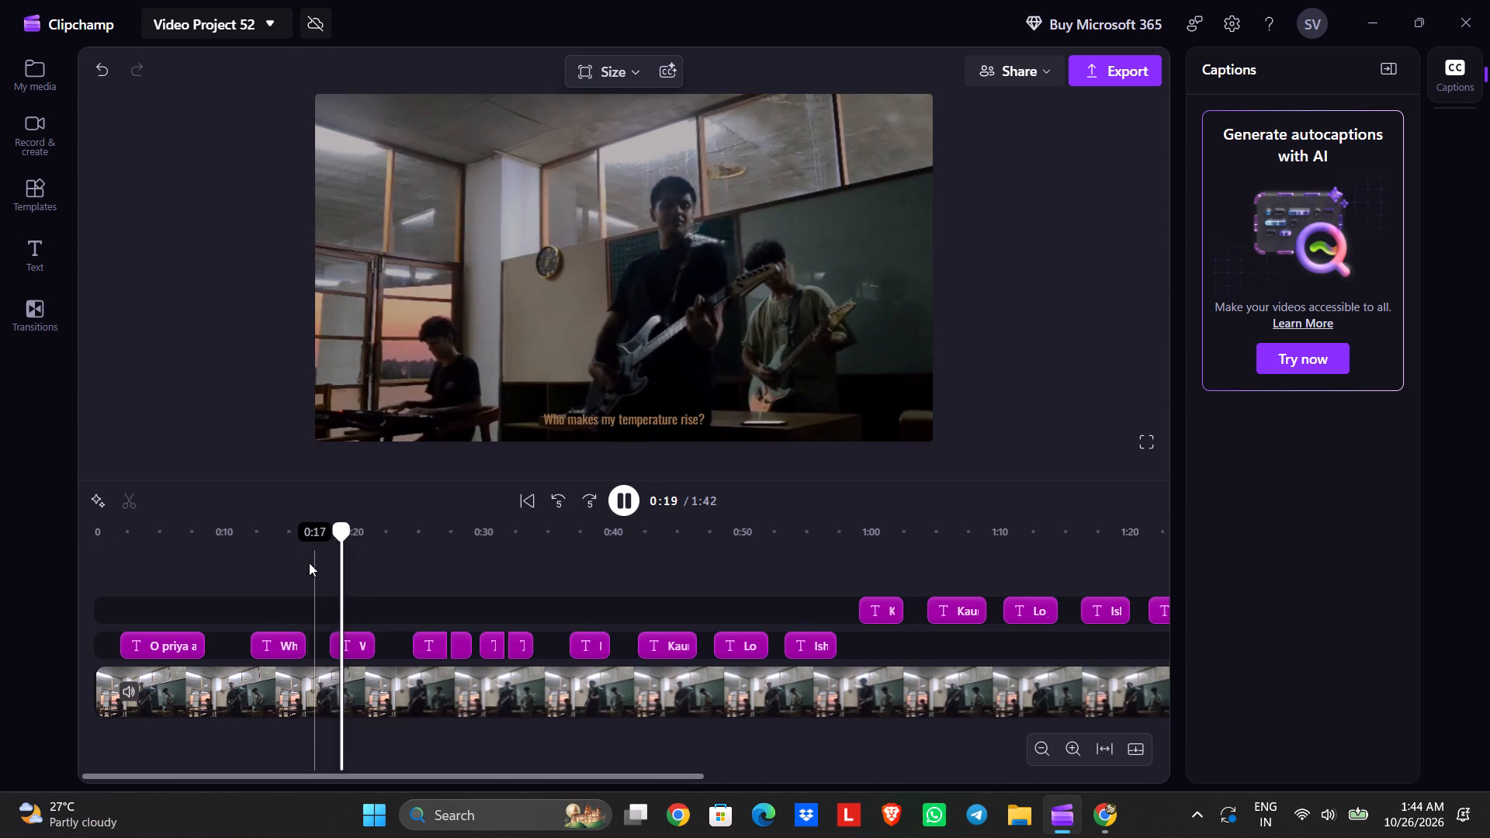
{"action": "left_click", "coordinate": [308, 563]}
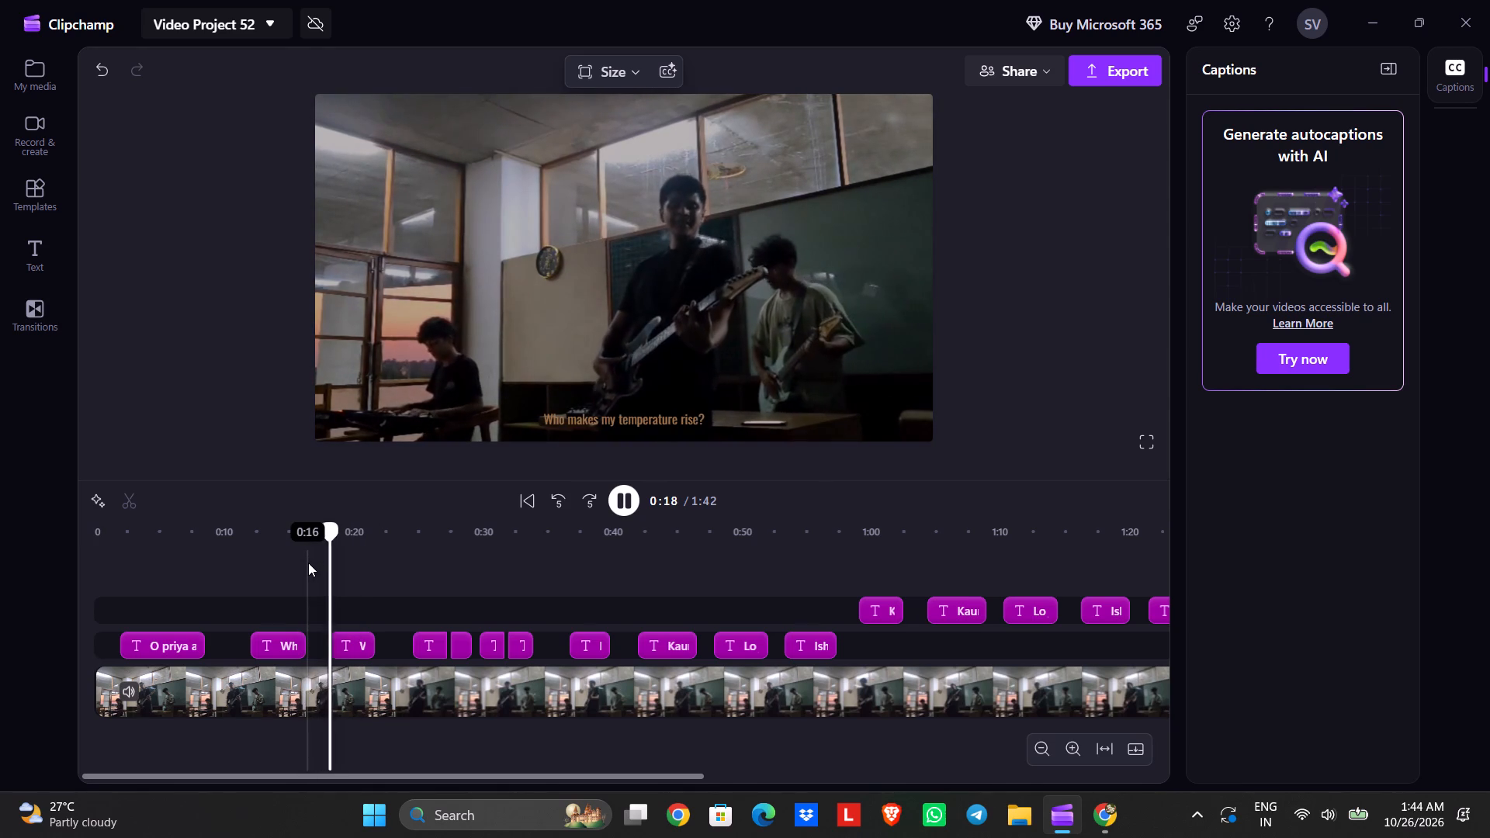
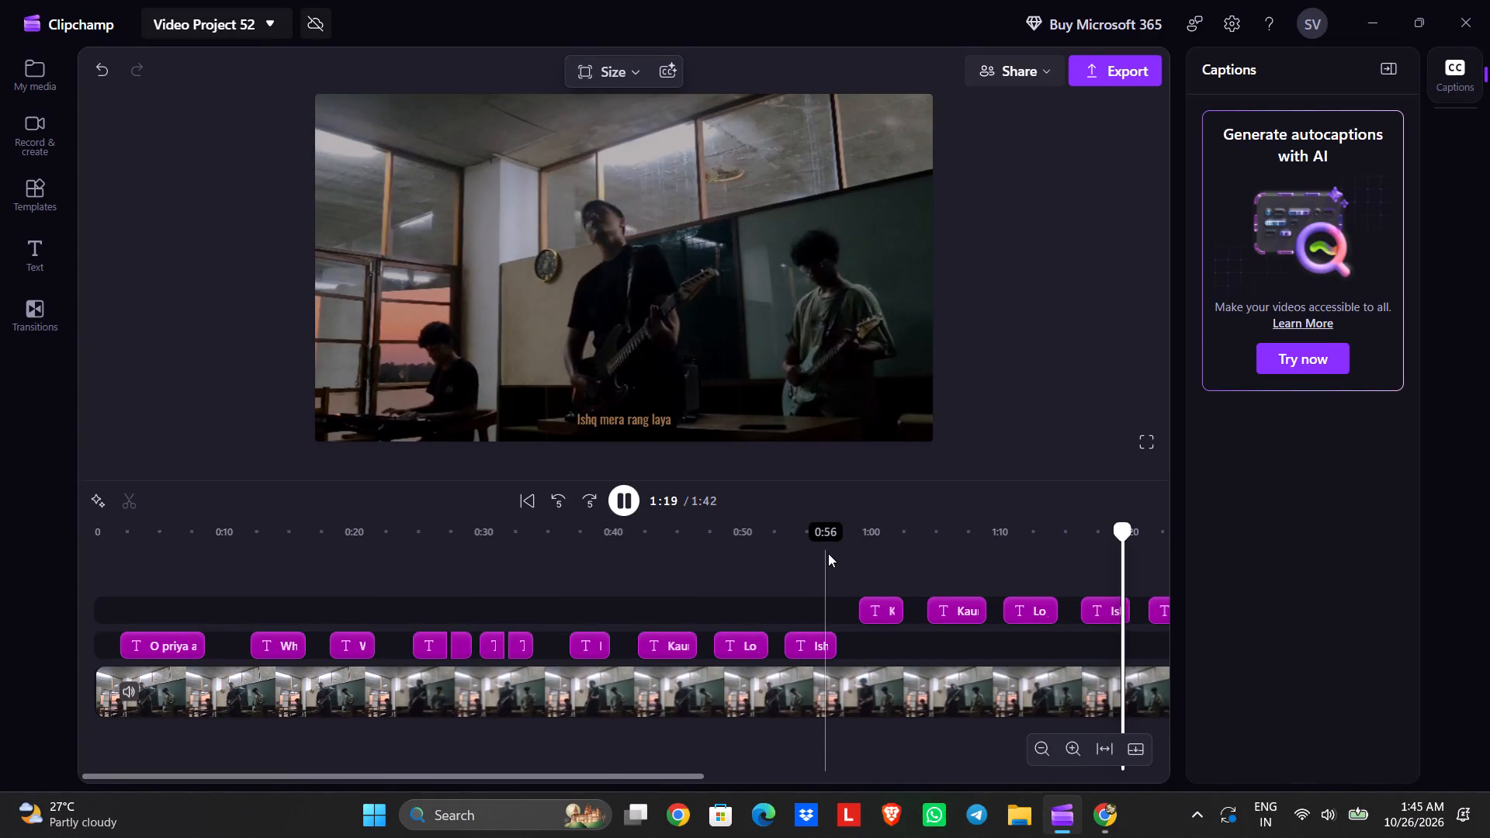
Play the rest of the video to its end to check the closing captions, and stop playback.
{"action": "scroll", "coordinate": [828, 553], "scroll_direction": "right", "scroll_amount": 1}
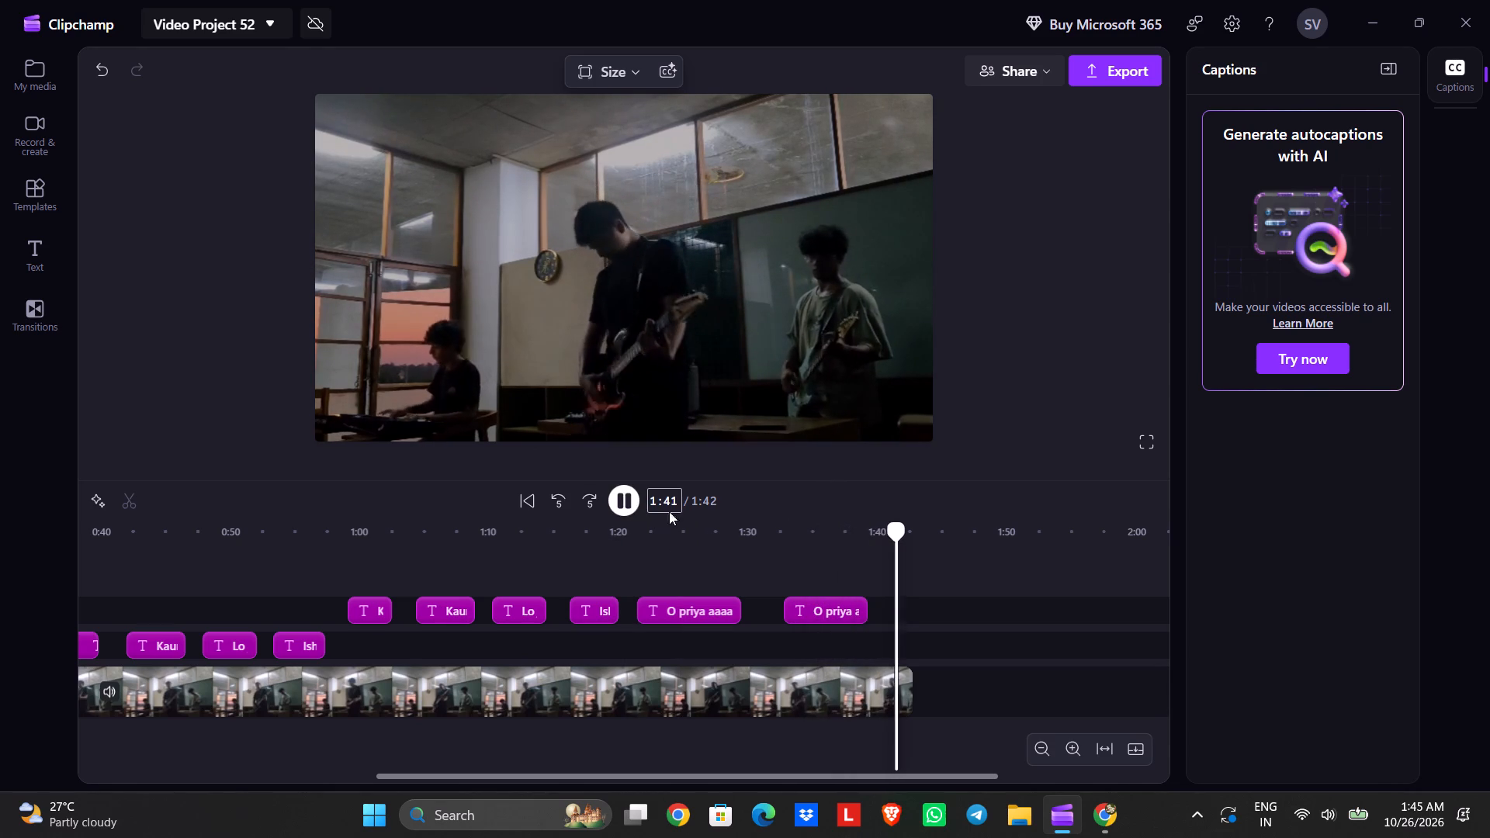
{"action": "left_click", "coordinate": [624, 499]}
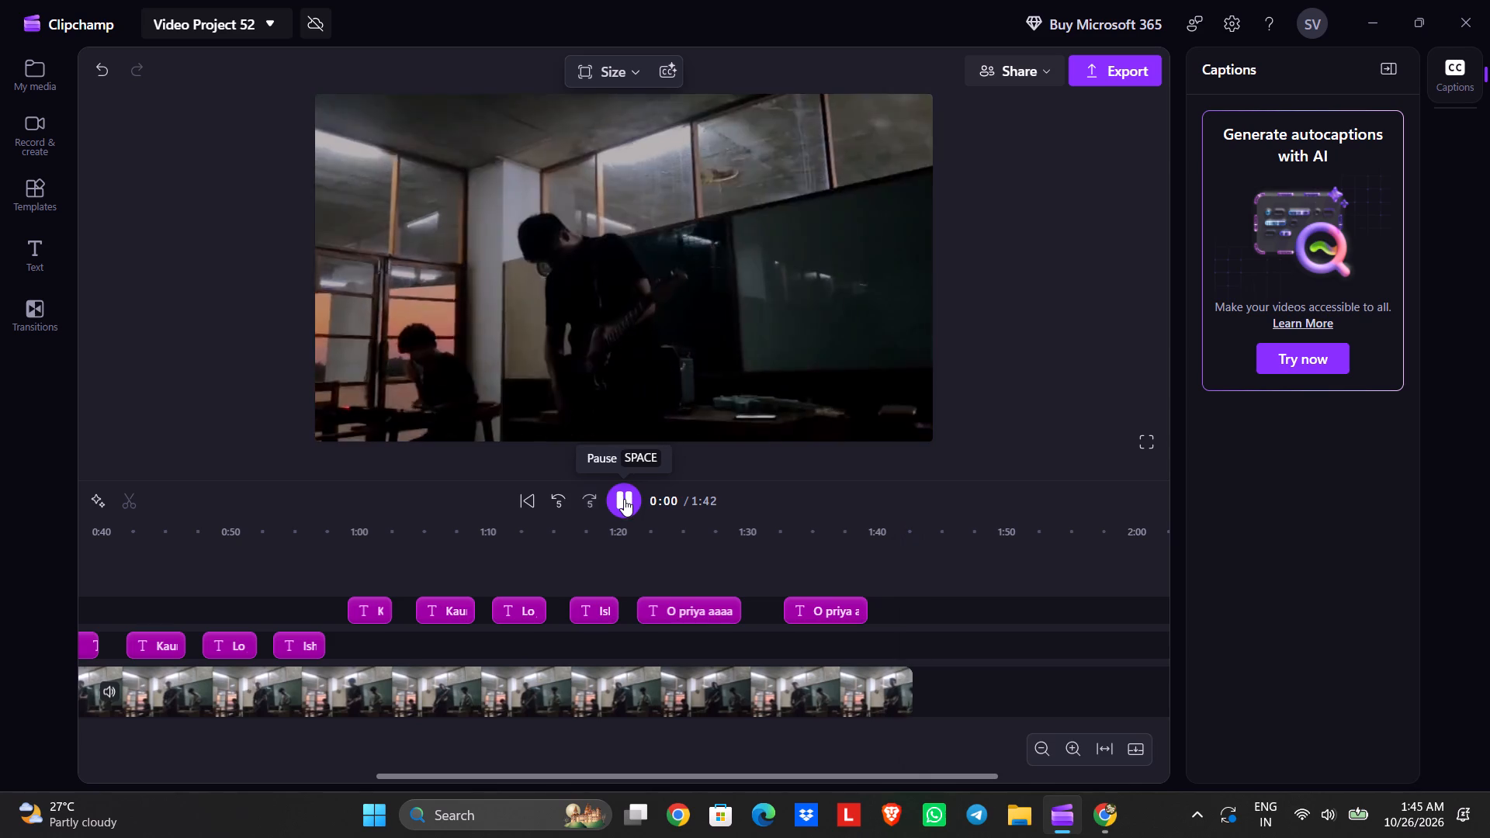
{"action": "left_click", "coordinate": [624, 499]}
Select all the lyric captions on both text tracks and change their font to Comic Sans.
{"action": "scroll", "coordinate": [489, 633], "scroll_direction": "right", "scroll_amount": 3}
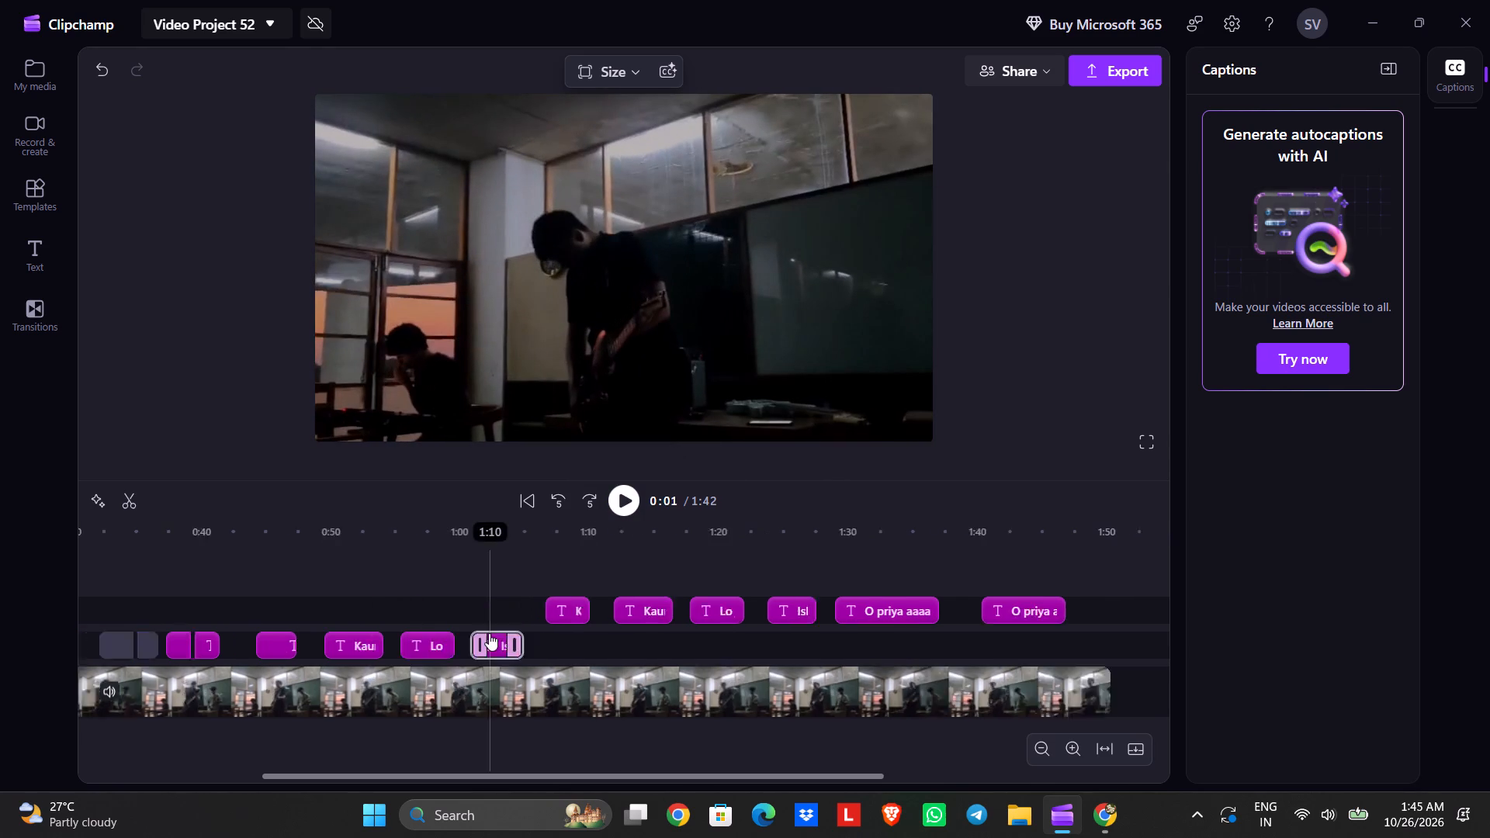
{"action": "scroll", "coordinate": [489, 633], "scroll_direction": "right", "scroll_amount": 4}
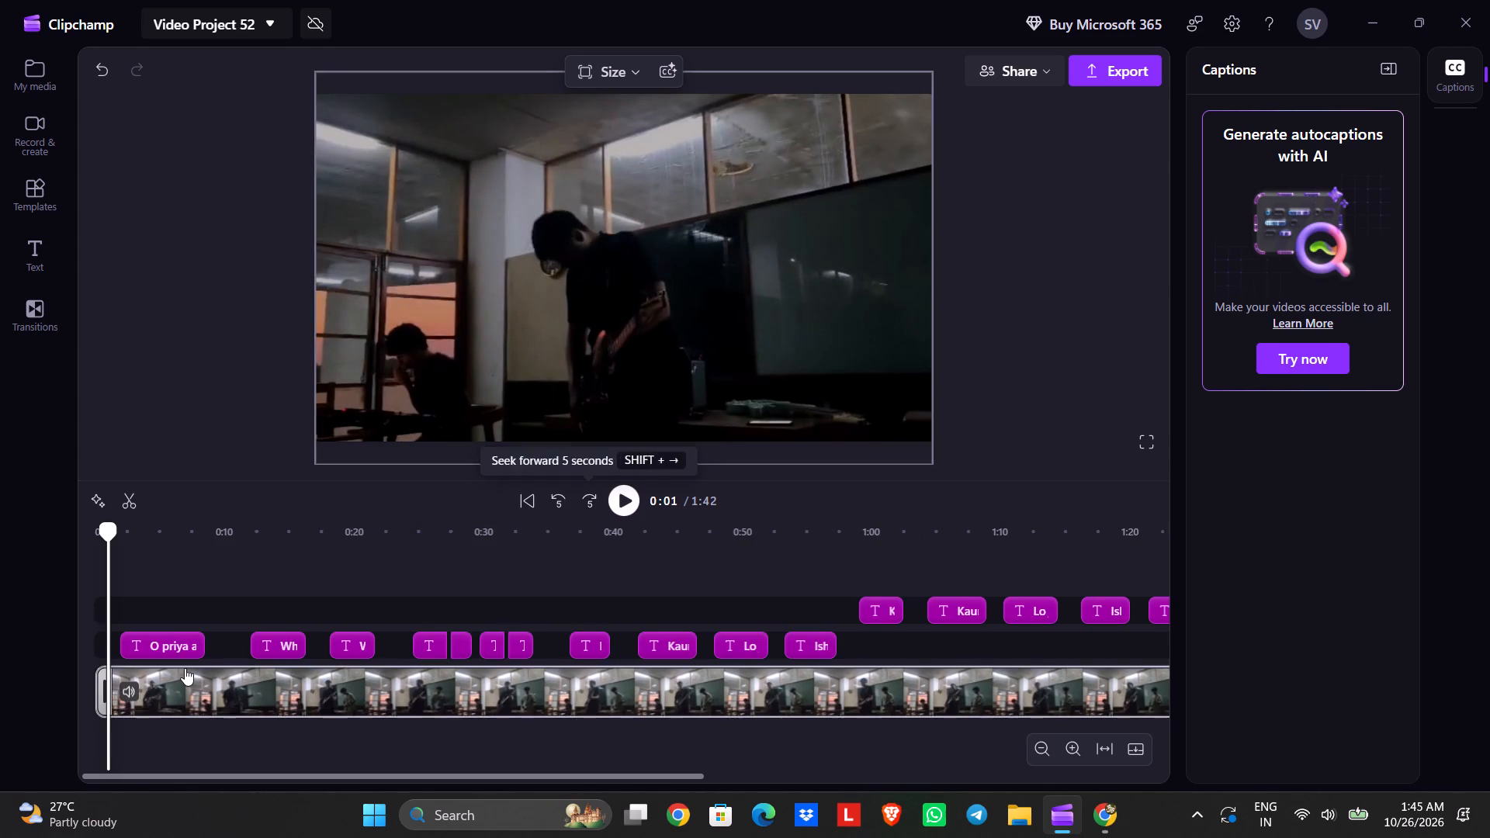
{"action": "left_click_drag", "start_coordinate": [120, 576], "coordinate": [664, 660]}
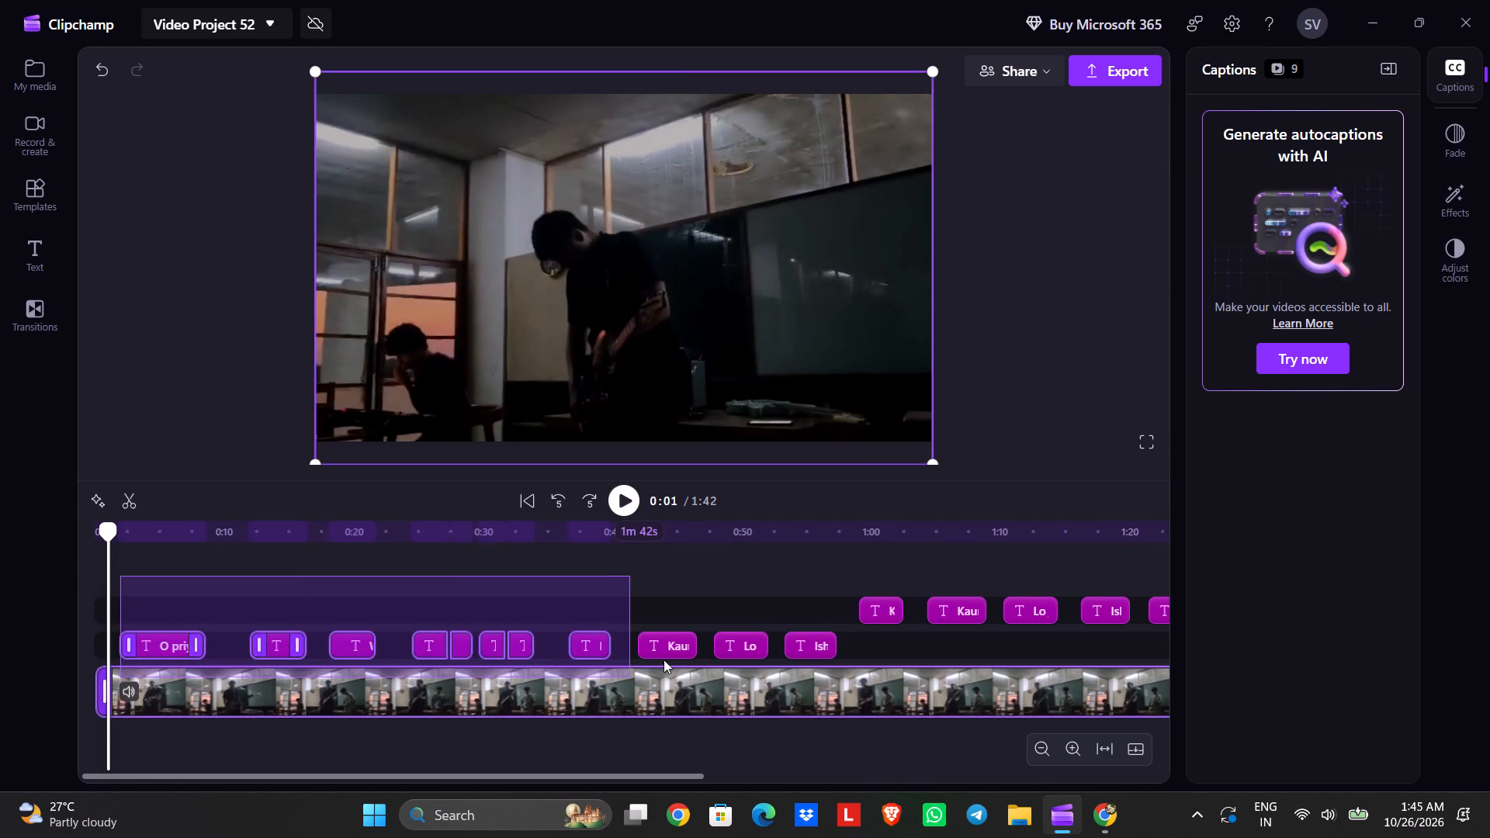
{"action": "left_click_drag", "start_coordinate": [664, 660], "coordinate": [1010, 660]}
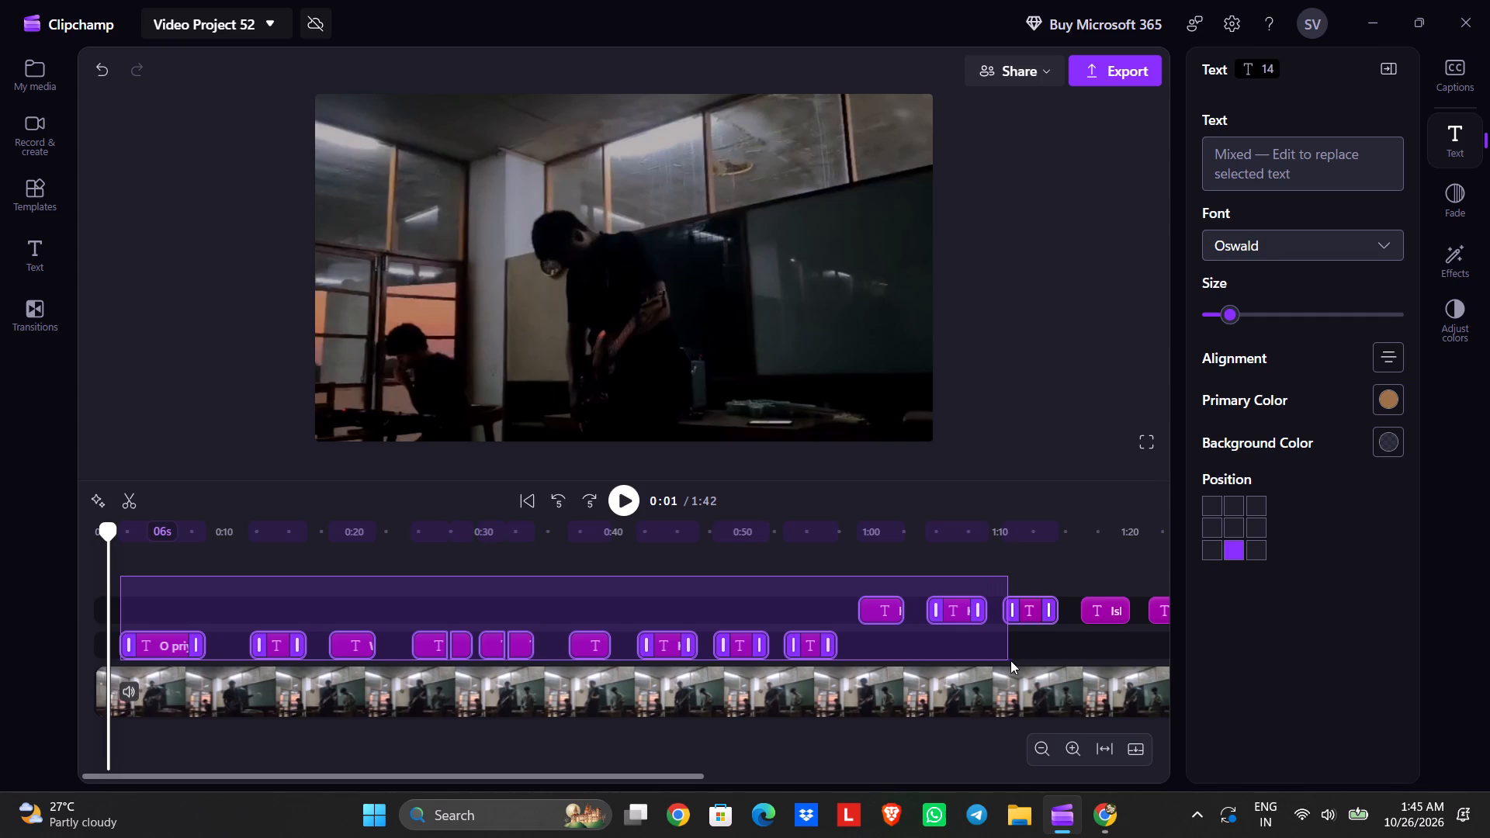
{"action": "left_click_drag", "start_coordinate": [1010, 660], "coordinate": [1106, 650]}
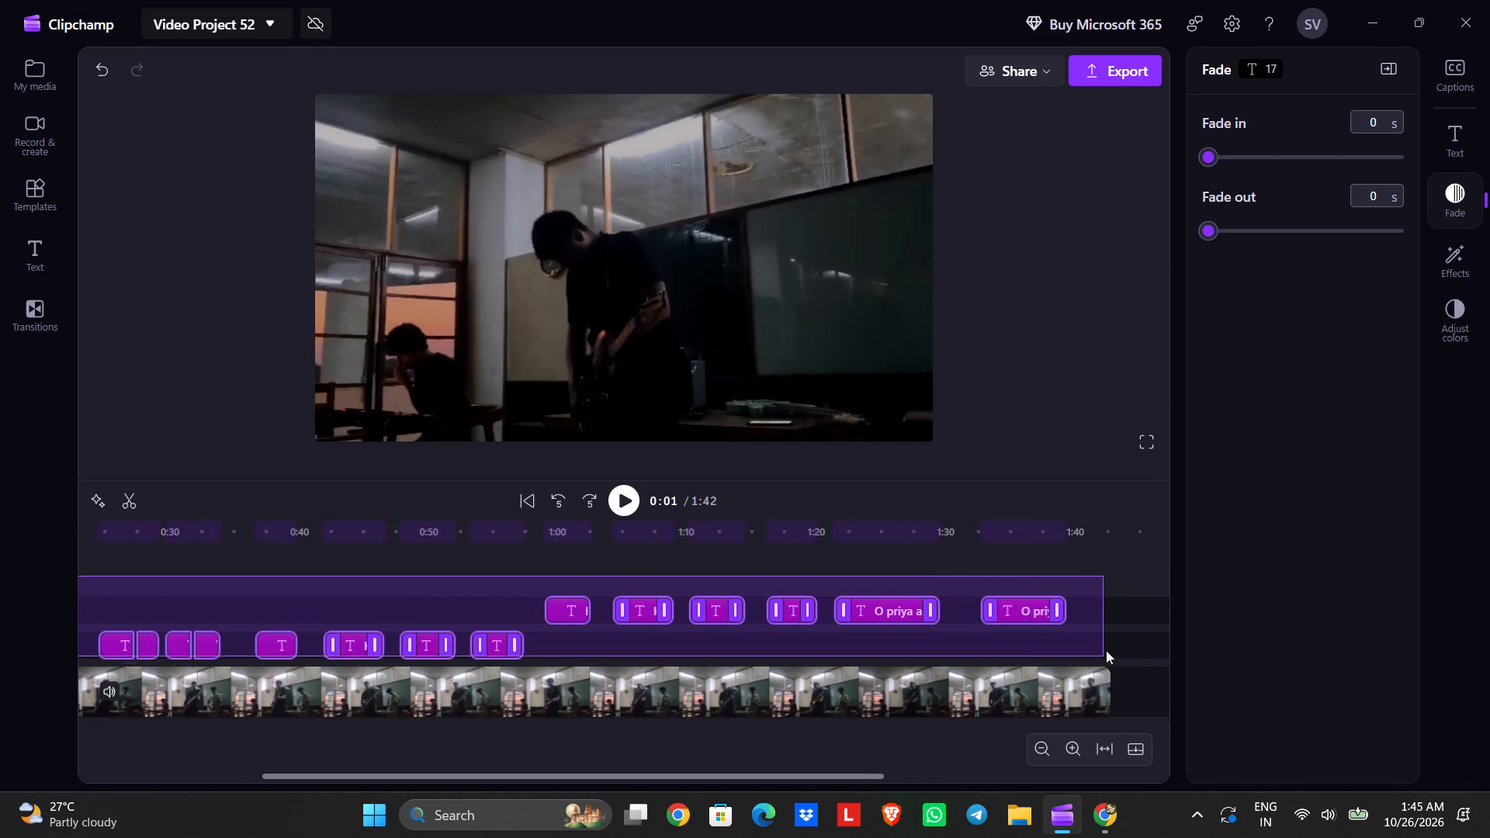
{"action": "left_click_drag", "start_coordinate": [1106, 650], "coordinate": [1109, 646]}
{"action": "left_click", "coordinate": [1464, 151]}
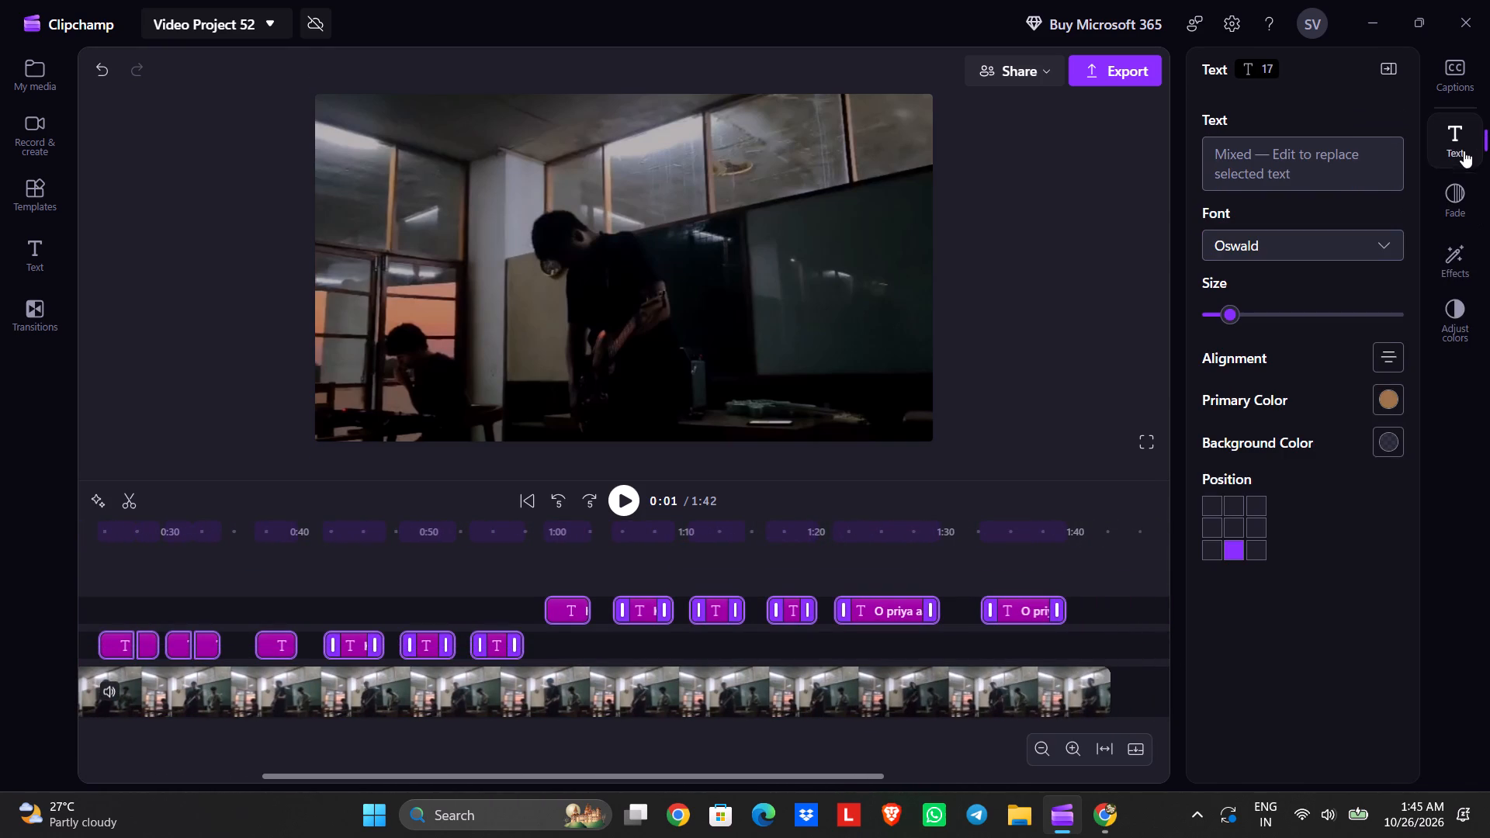
{"action": "left_click", "coordinate": [1384, 247]}
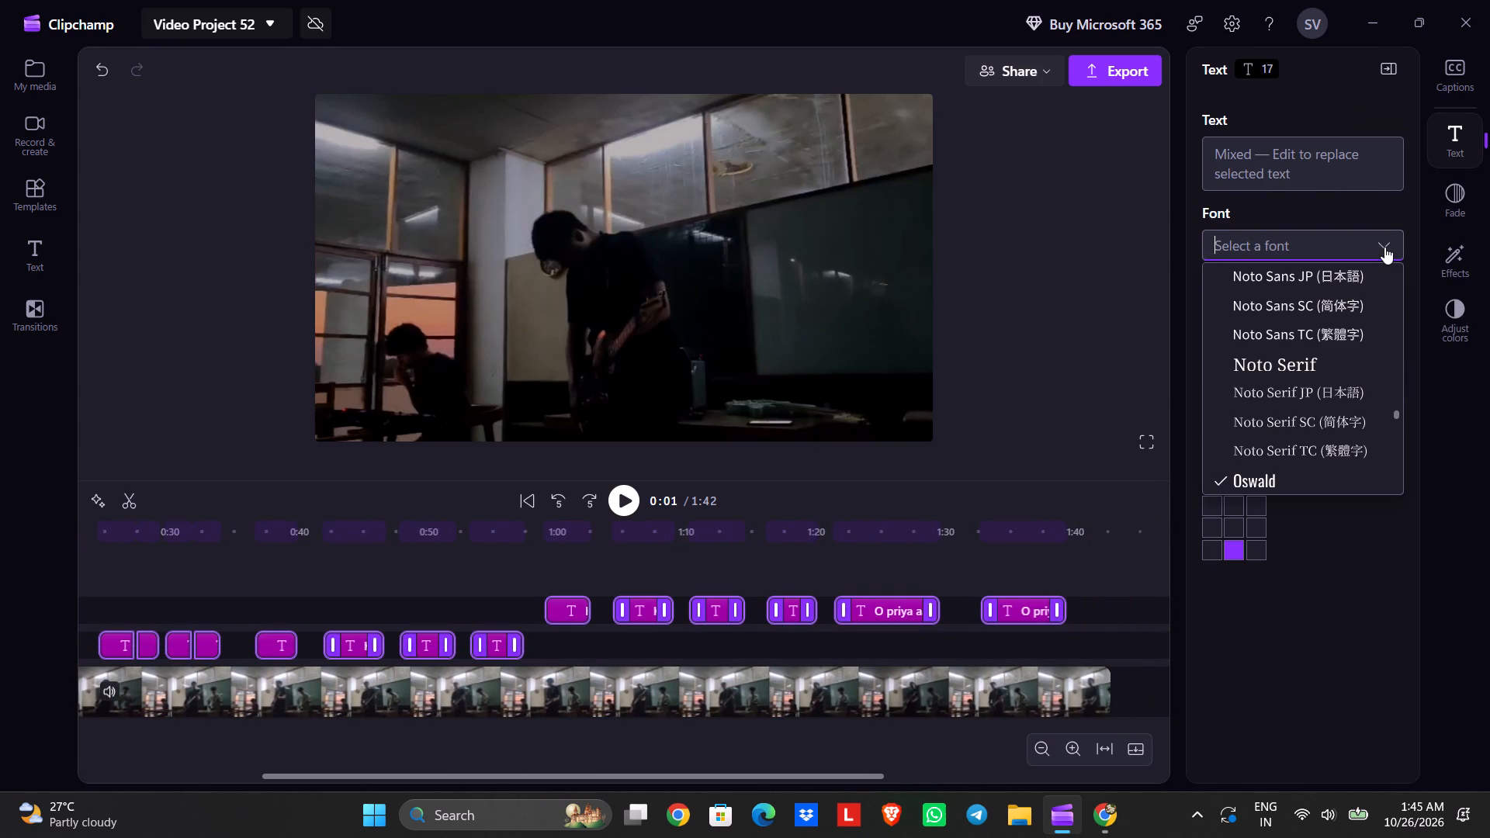
{"action": "left_click", "coordinate": [1376, 246]}
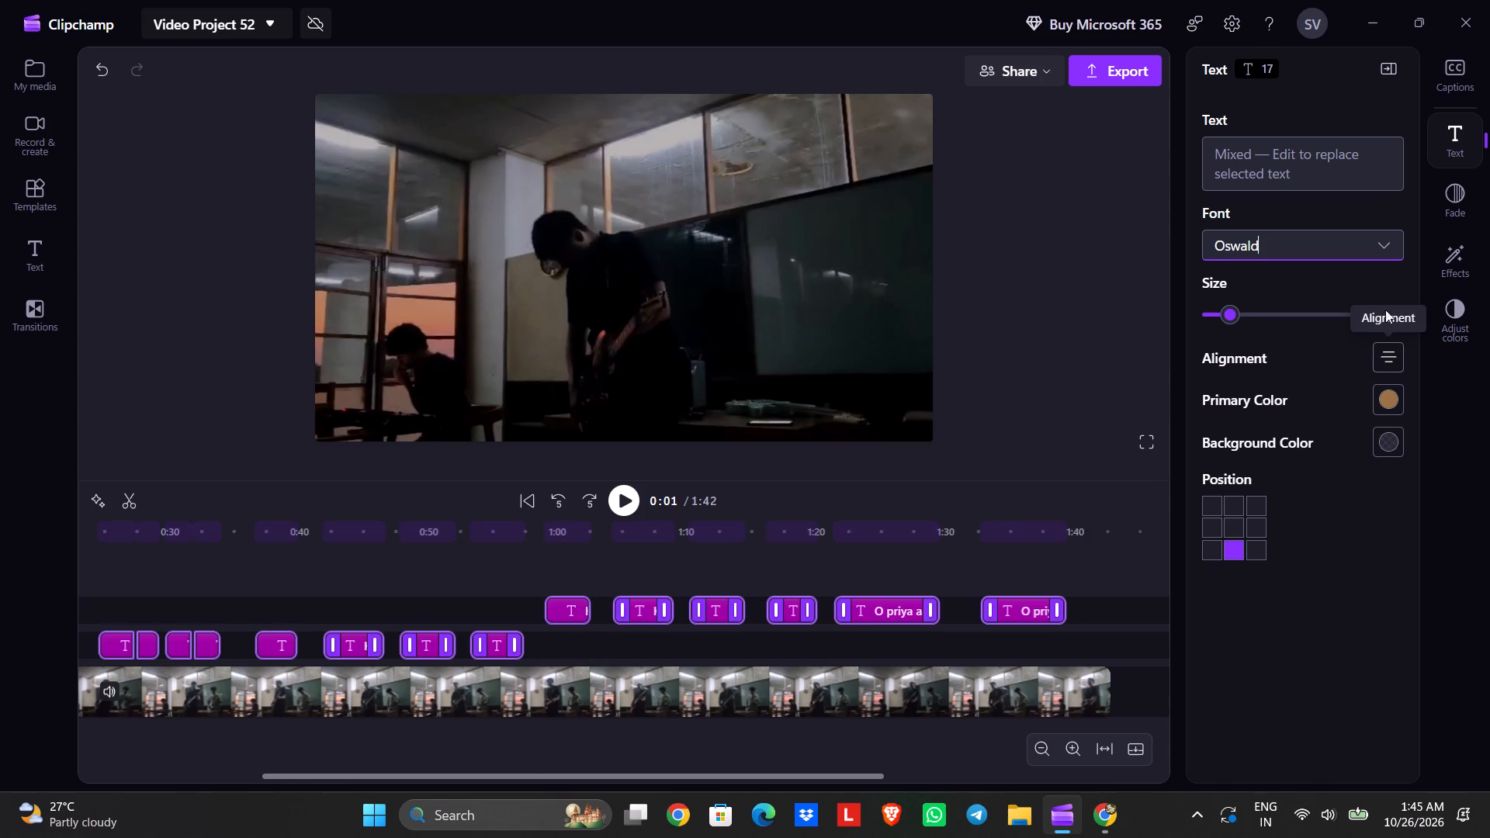
{"action": "left_click", "coordinate": [1388, 248]}
{"action": "scroll", "coordinate": [1317, 288], "scroll_direction": "down", "scroll_amount": 3}
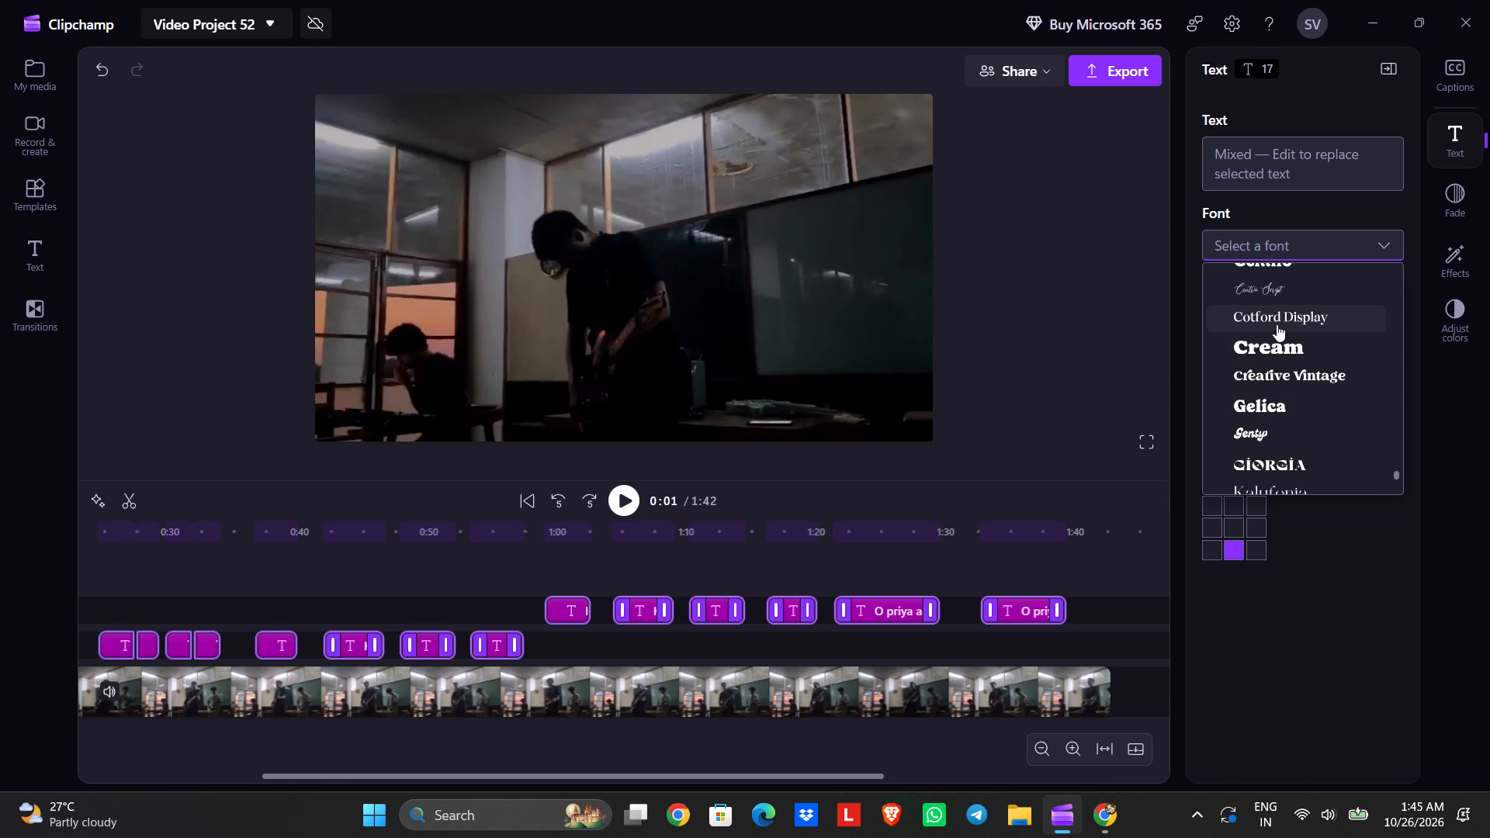
{"action": "scroll", "coordinate": [1271, 357], "scroll_direction": "down", "scroll_amount": 1}
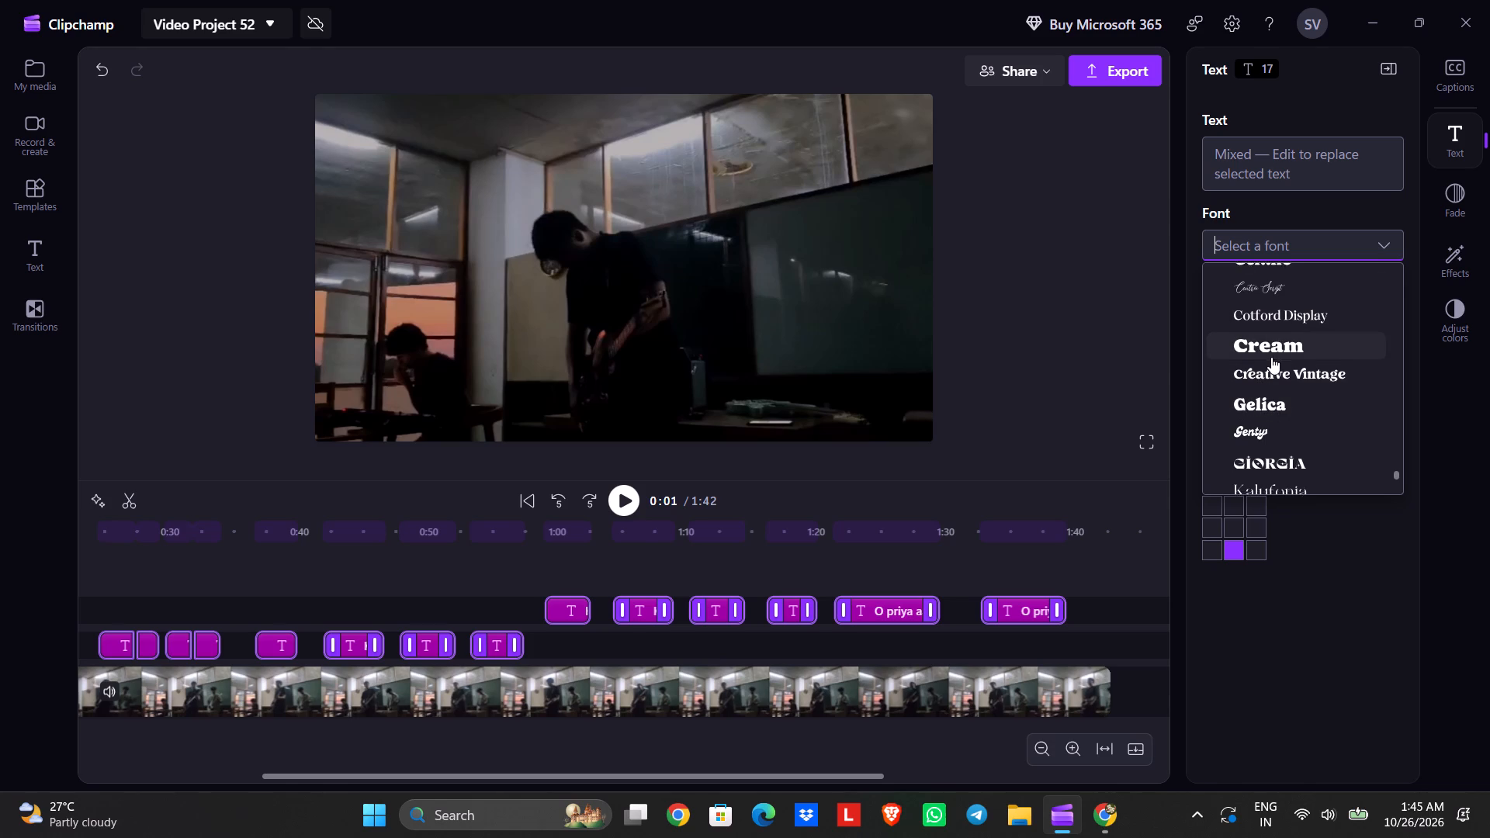
{"action": "scroll", "coordinate": [1271, 357], "scroll_direction": "down", "scroll_amount": 1}
{"action": "scroll", "coordinate": [1273, 390], "scroll_direction": "up", "scroll_amount": 1}
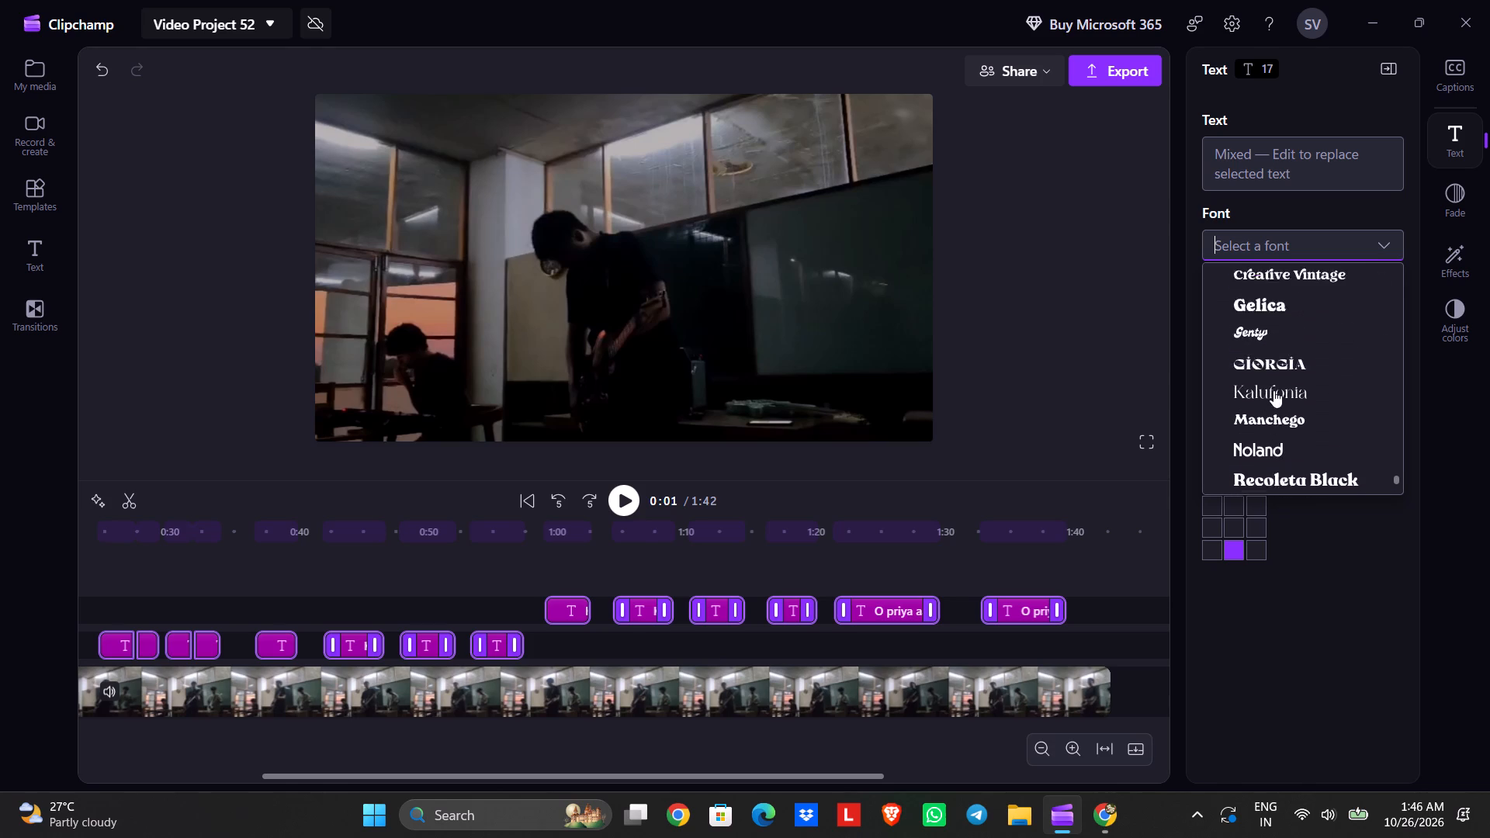
{"action": "scroll", "coordinate": [1273, 390], "scroll_direction": "up", "scroll_amount": 1}
{"action": "scroll", "coordinate": [1273, 320], "scroll_direction": "up", "scroll_amount": 1}
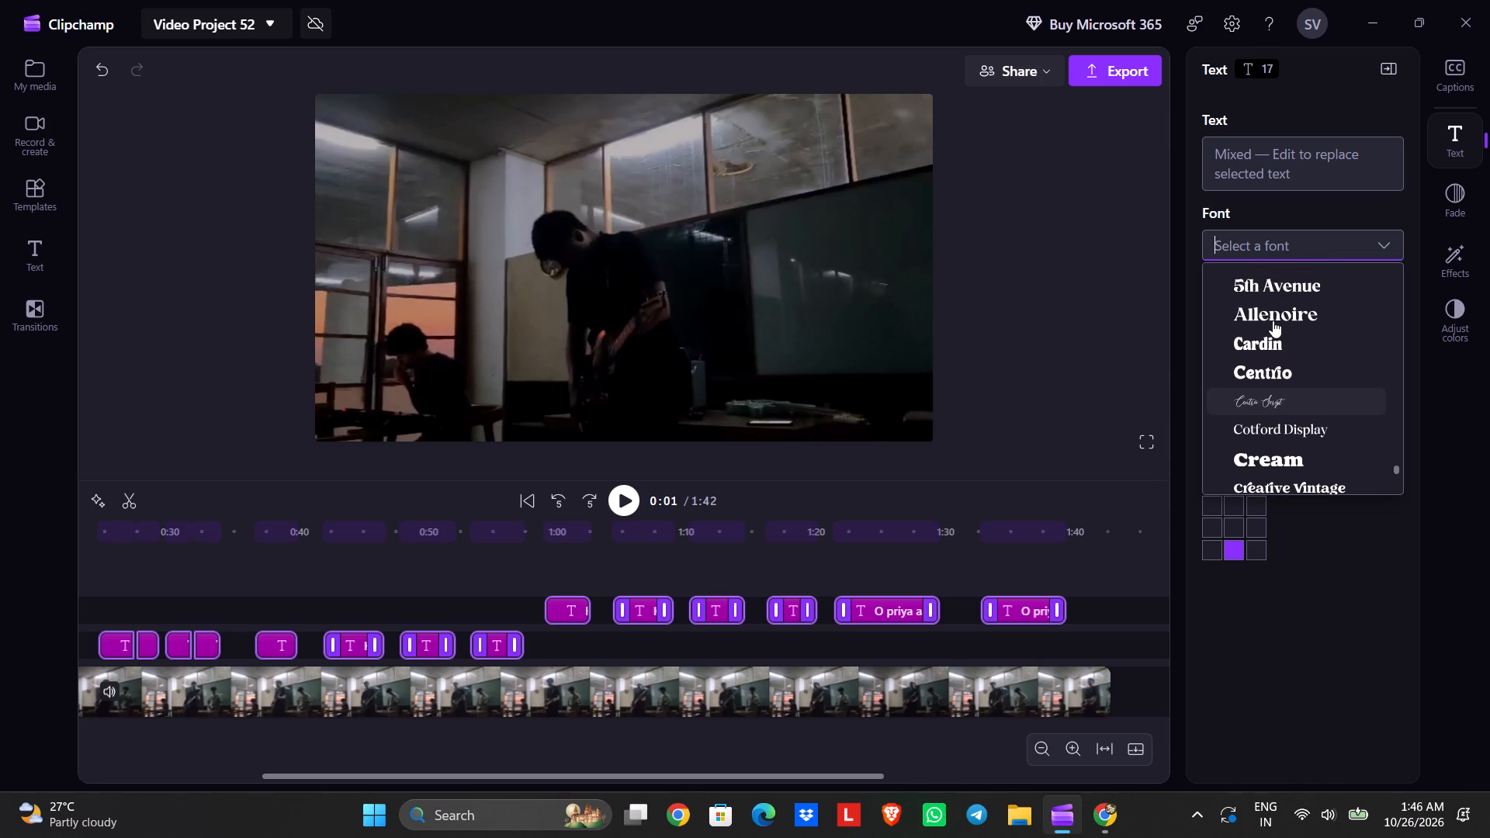
{"action": "scroll", "coordinate": [1273, 320], "scroll_direction": "up", "scroll_amount": 2}
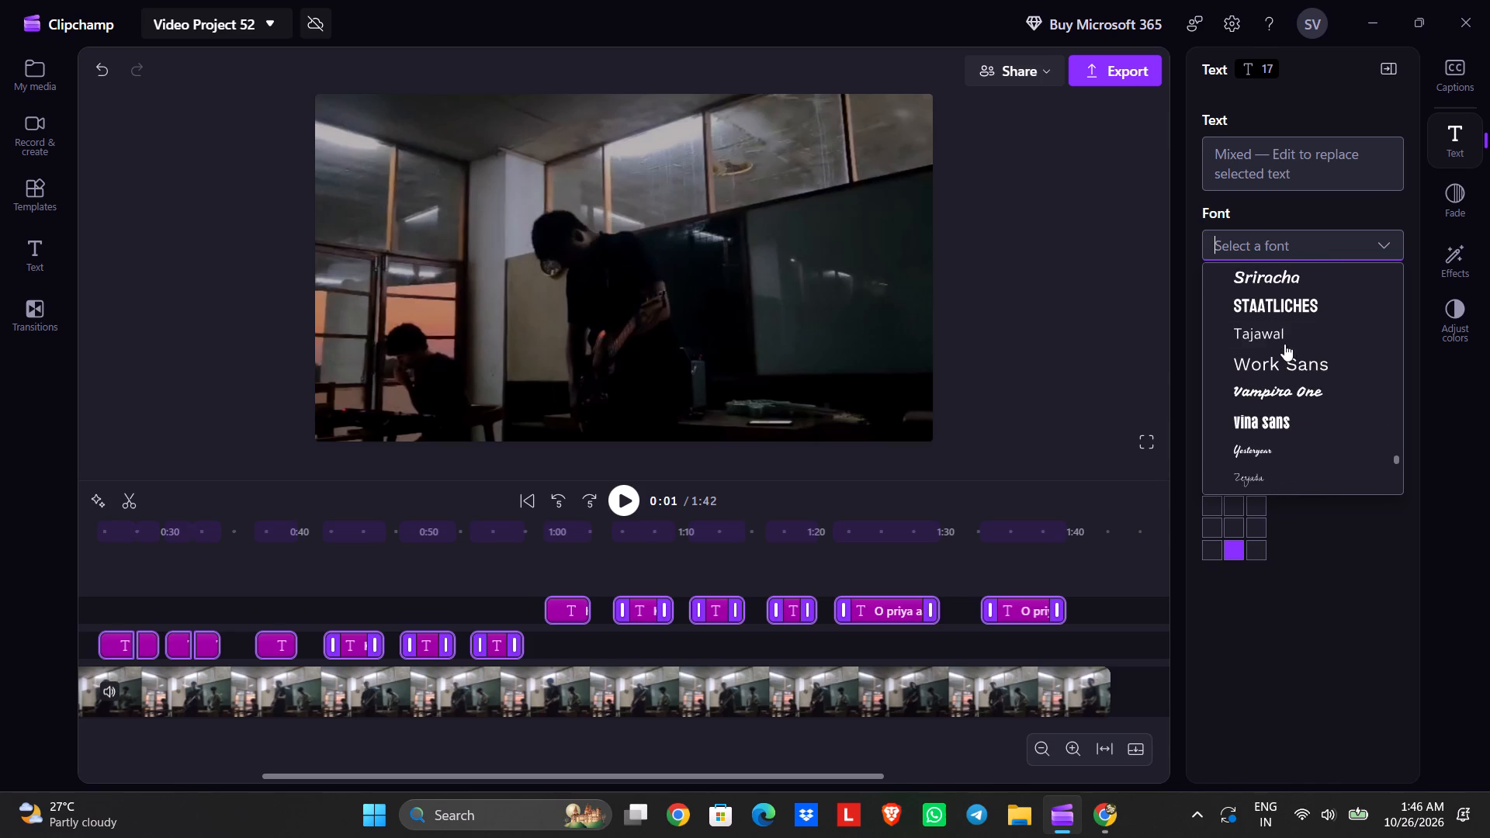
{"action": "scroll", "coordinate": [1290, 310], "scroll_direction": "down", "scroll_amount": 1}
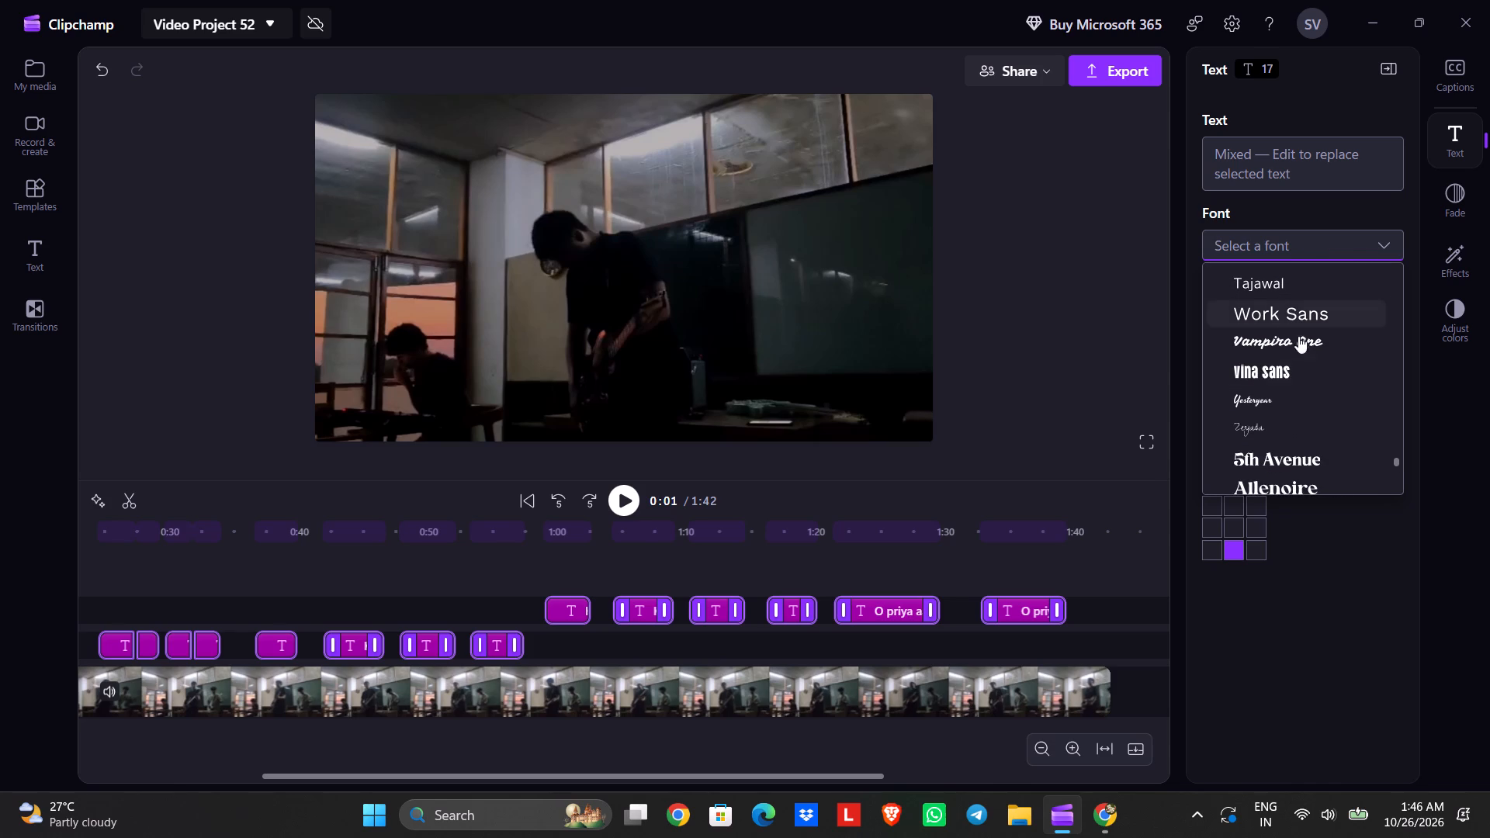
{"action": "scroll", "coordinate": [1276, 379], "scroll_direction": "down", "scroll_amount": 1}
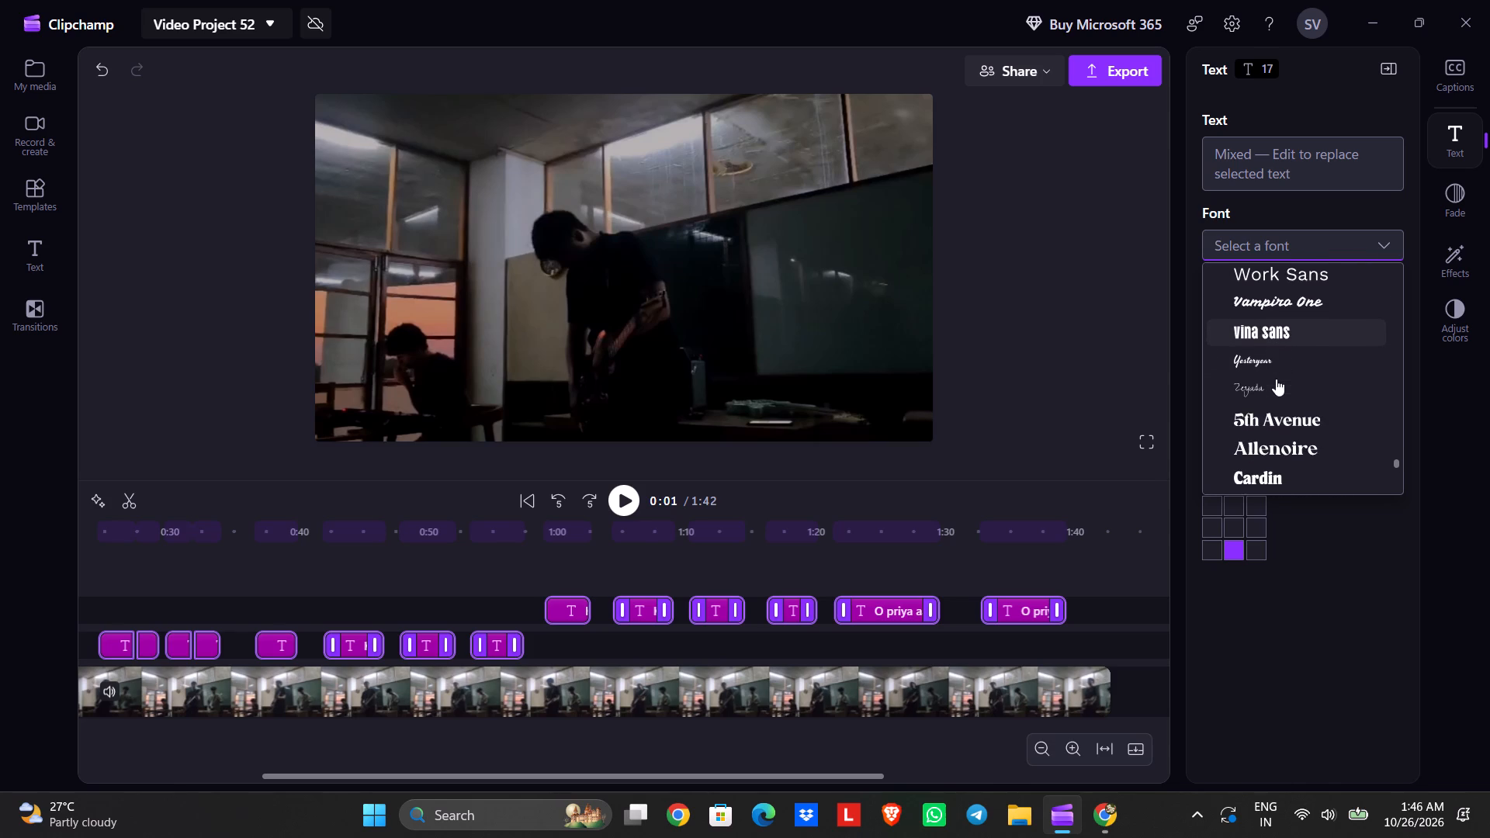
{"action": "scroll", "coordinate": [1276, 379], "scroll_direction": "down", "scroll_amount": 2}
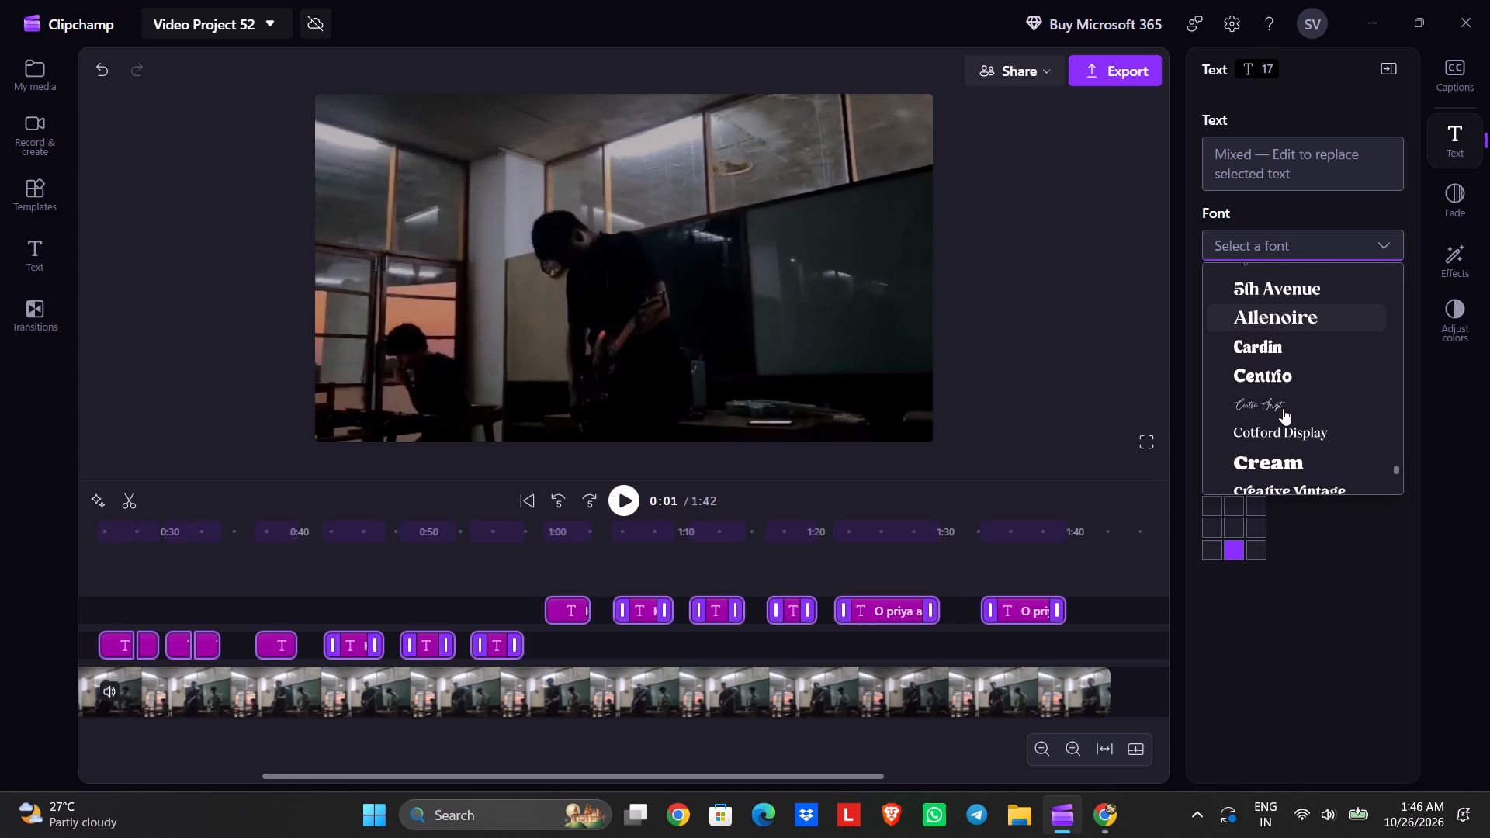
{"action": "scroll", "coordinate": [1283, 408], "scroll_direction": "down", "scroll_amount": 1}
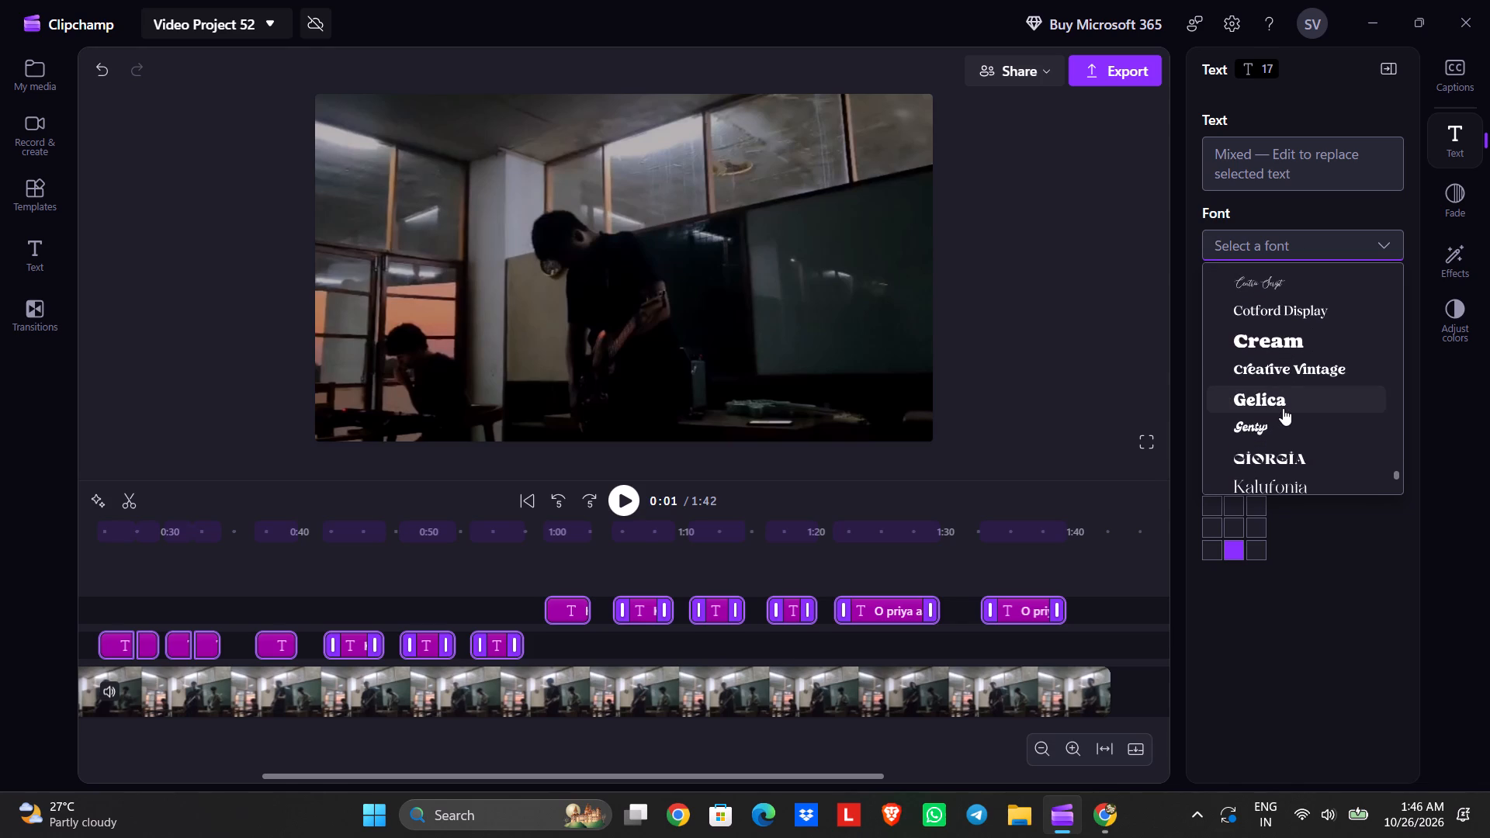
{"action": "scroll", "coordinate": [1283, 408], "scroll_direction": "down", "scroll_amount": 1}
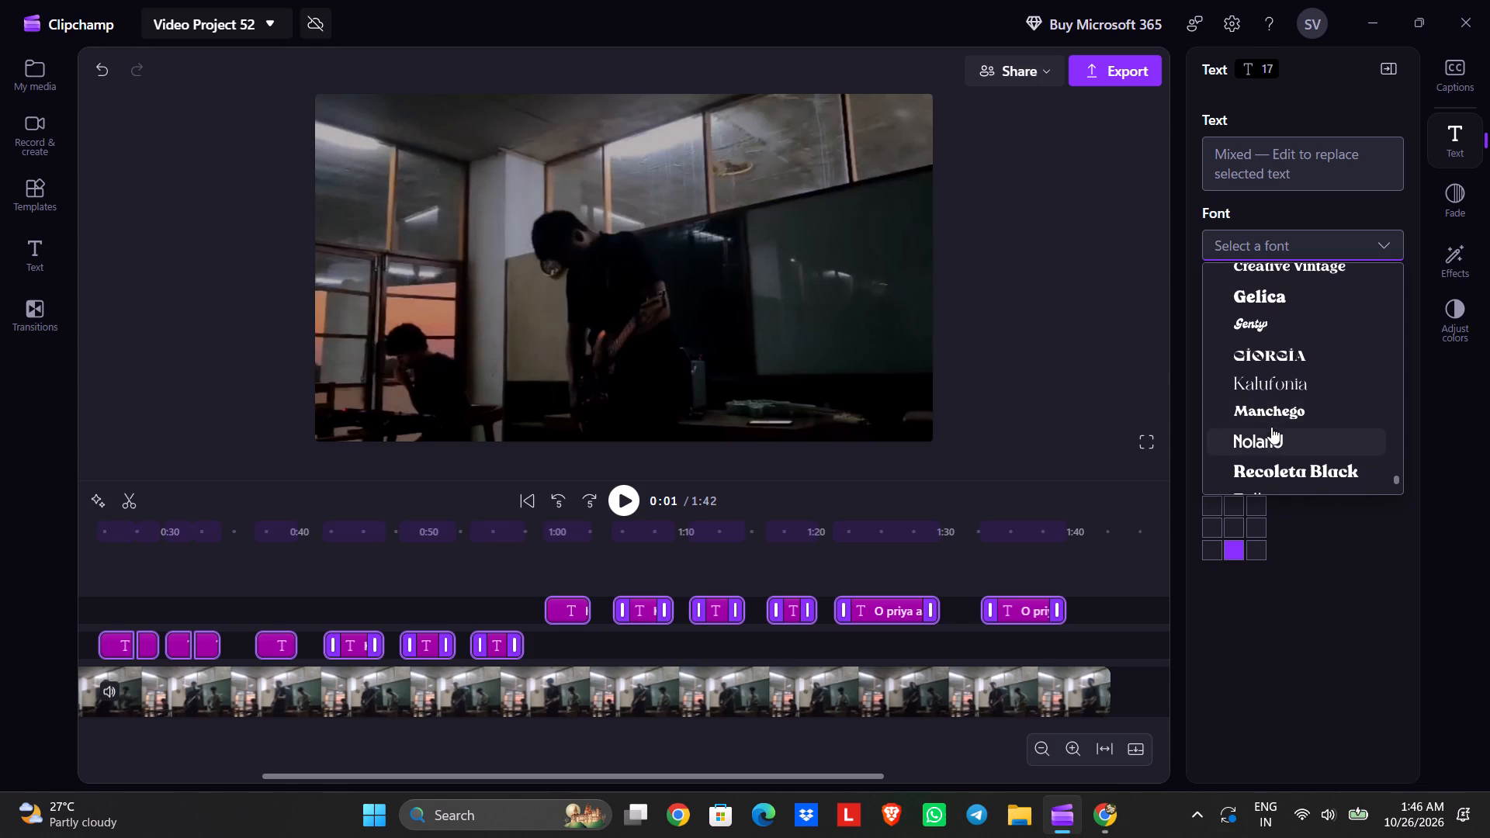
{"action": "scroll", "coordinate": [1272, 424], "scroll_direction": "down", "scroll_amount": 1}
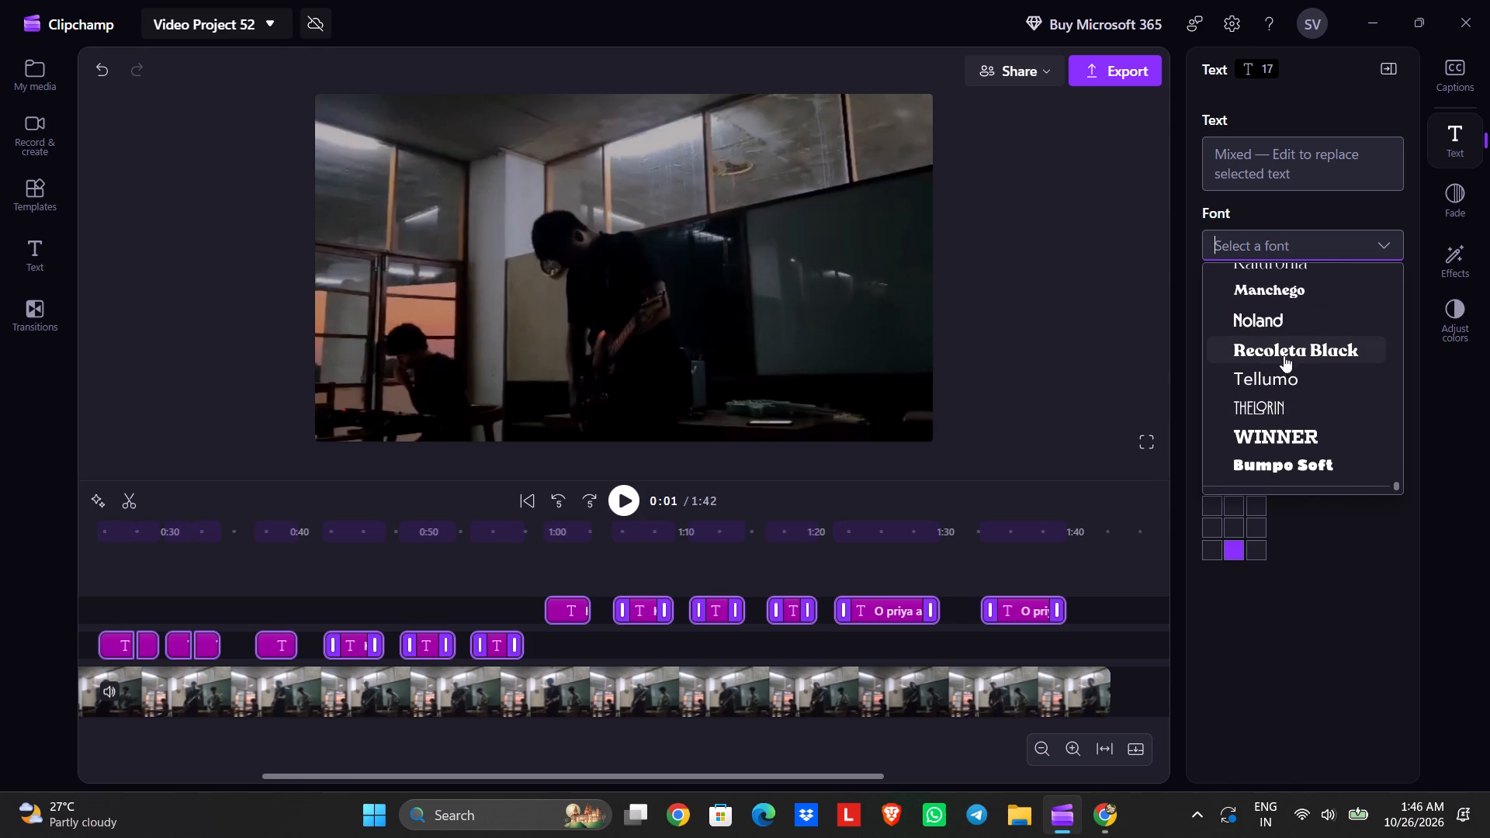
{"action": "scroll", "coordinate": [1272, 320], "scroll_direction": "down", "scroll_amount": 2}
{"action": "scroll", "coordinate": [1272, 320], "scroll_direction": "up", "scroll_amount": 5}
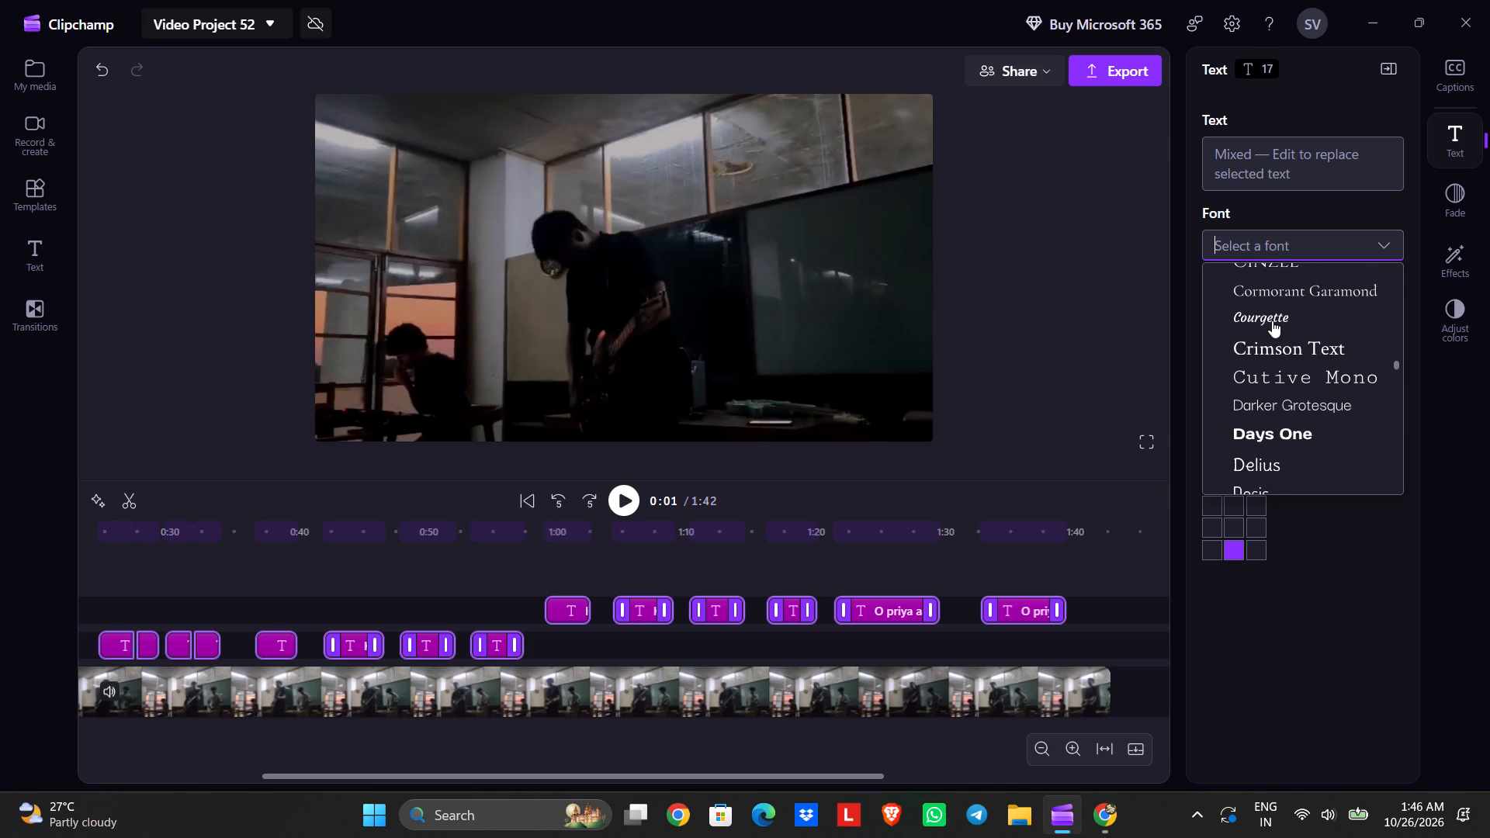
{"action": "scroll", "coordinate": [1272, 320], "scroll_direction": "up", "scroll_amount": 6}
{"action": "scroll", "coordinate": [1272, 320], "scroll_direction": "down", "scroll_amount": 1}
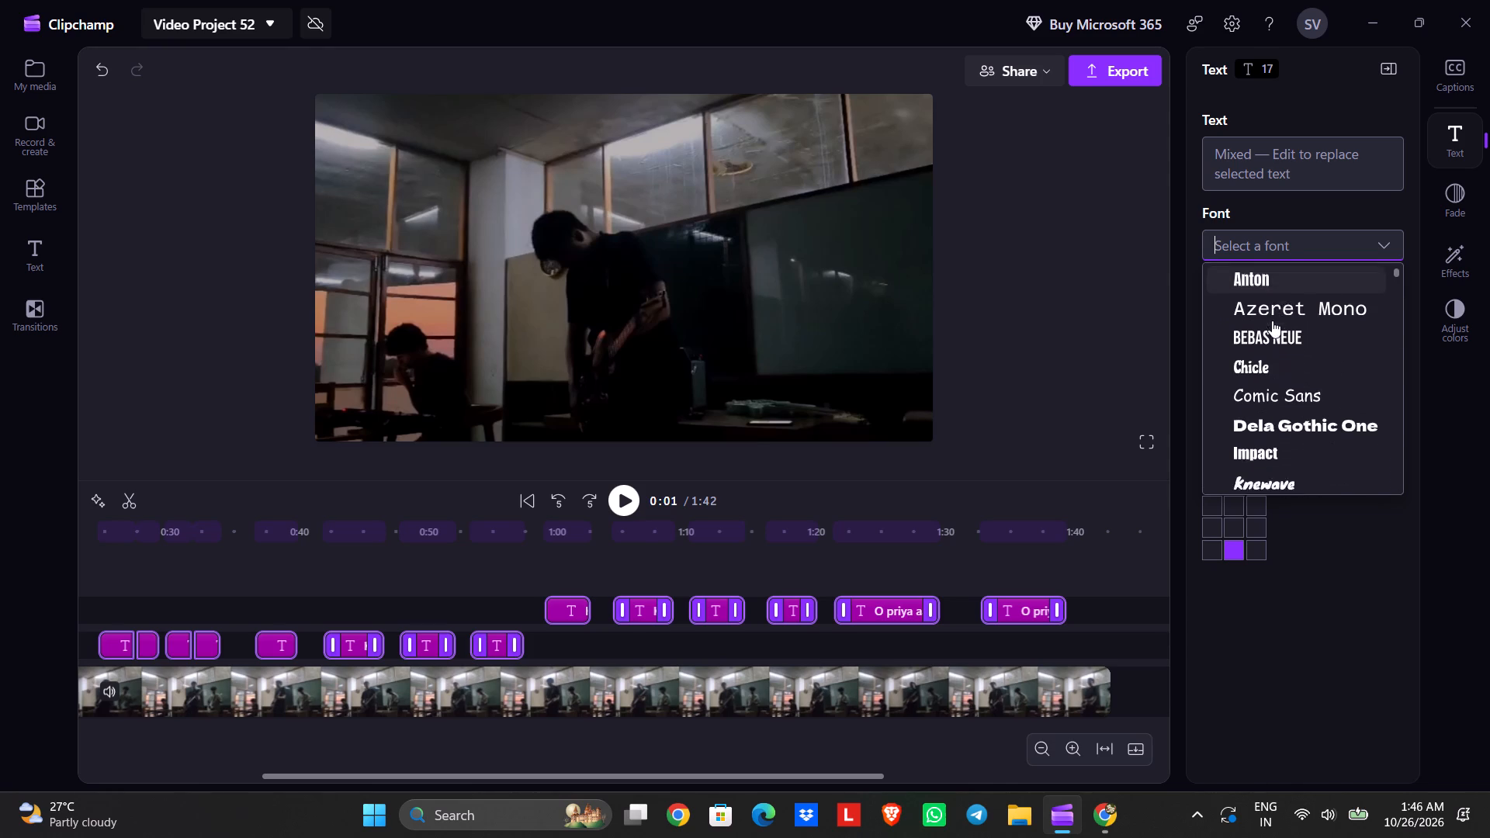
{"action": "scroll", "coordinate": [1272, 320], "scroll_direction": "down", "scroll_amount": 1}
{"action": "left_click", "coordinate": [1282, 270]}
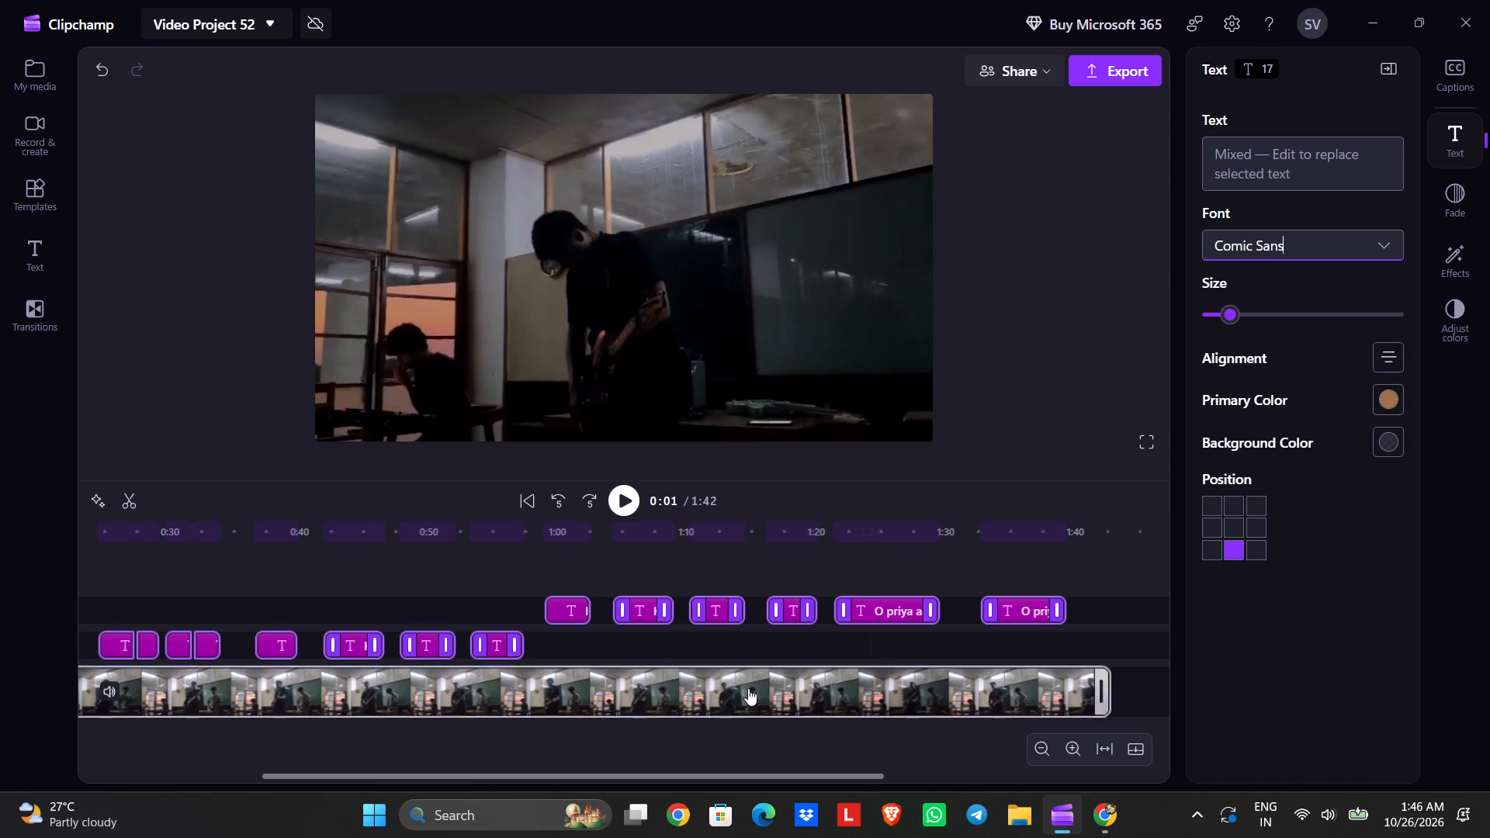
Play back the video from about 0:52, viewing the closing part in full screen, to check the captions' font.
{"action": "left_click", "coordinate": [463, 573]}
{"action": "key", "text": "space"}
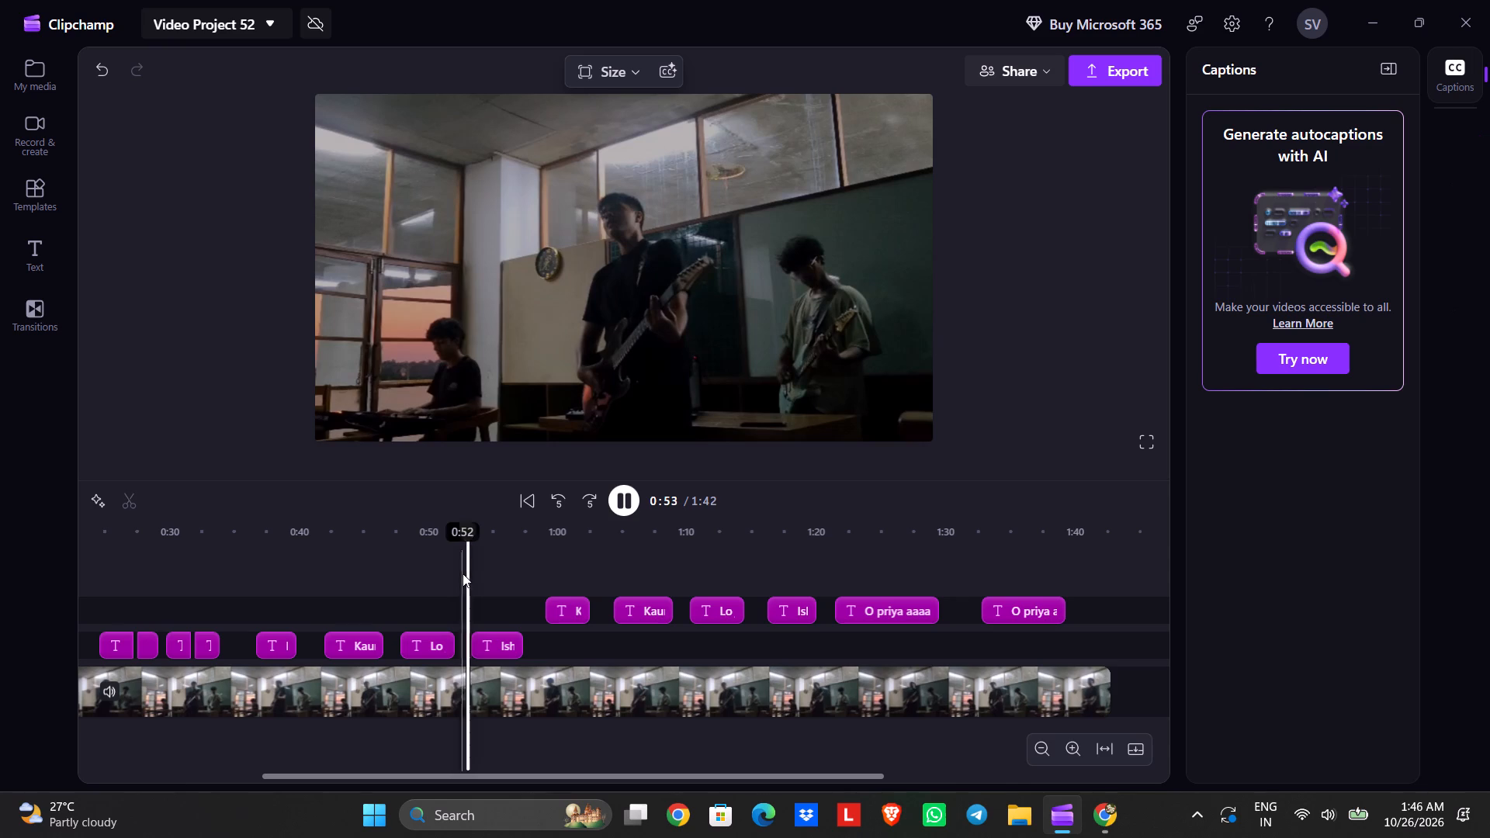
{"action": "key", "text": "space"}
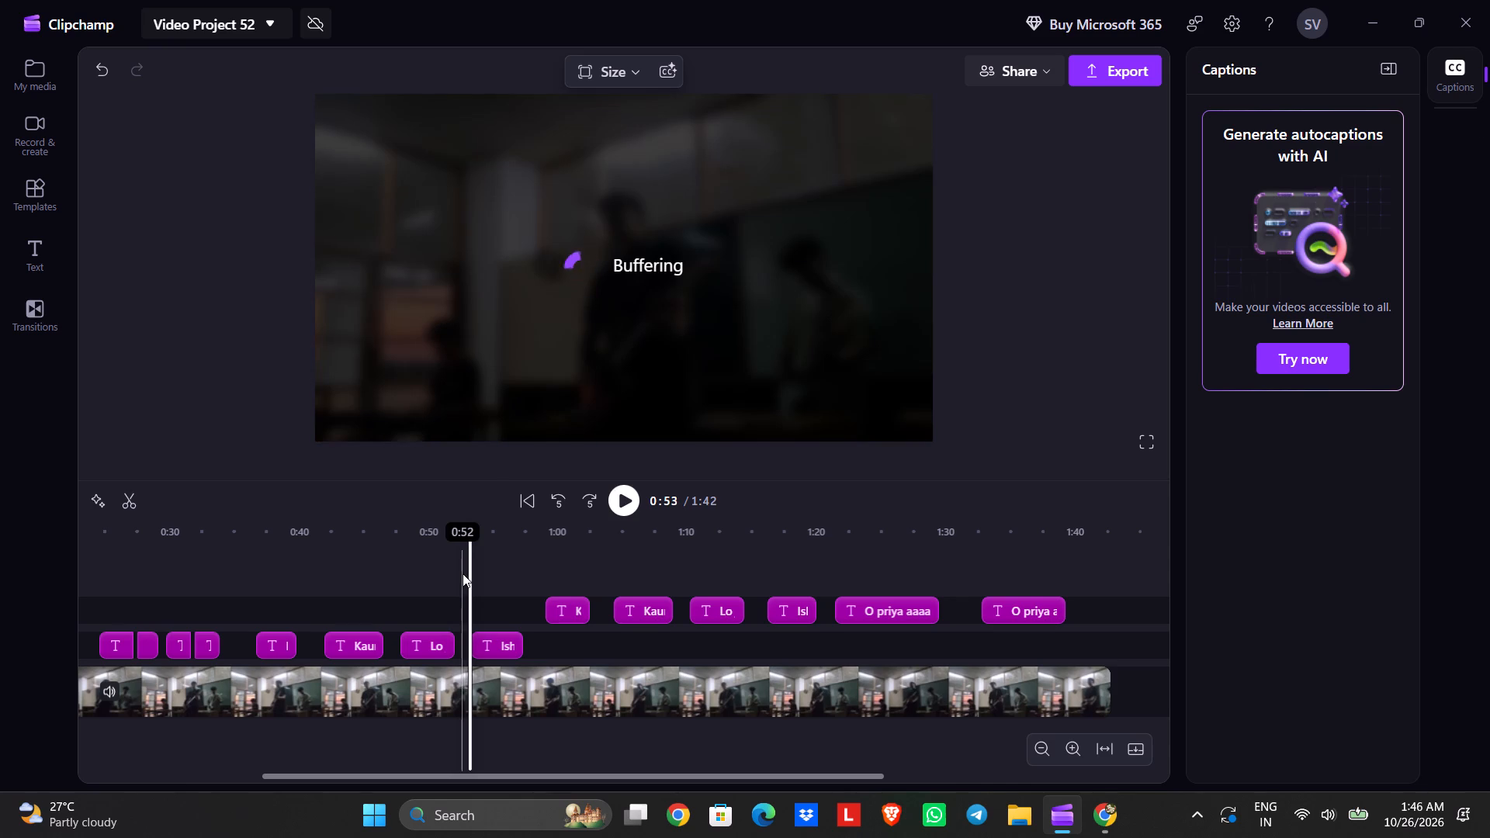
{"action": "left_click", "coordinate": [621, 492]}
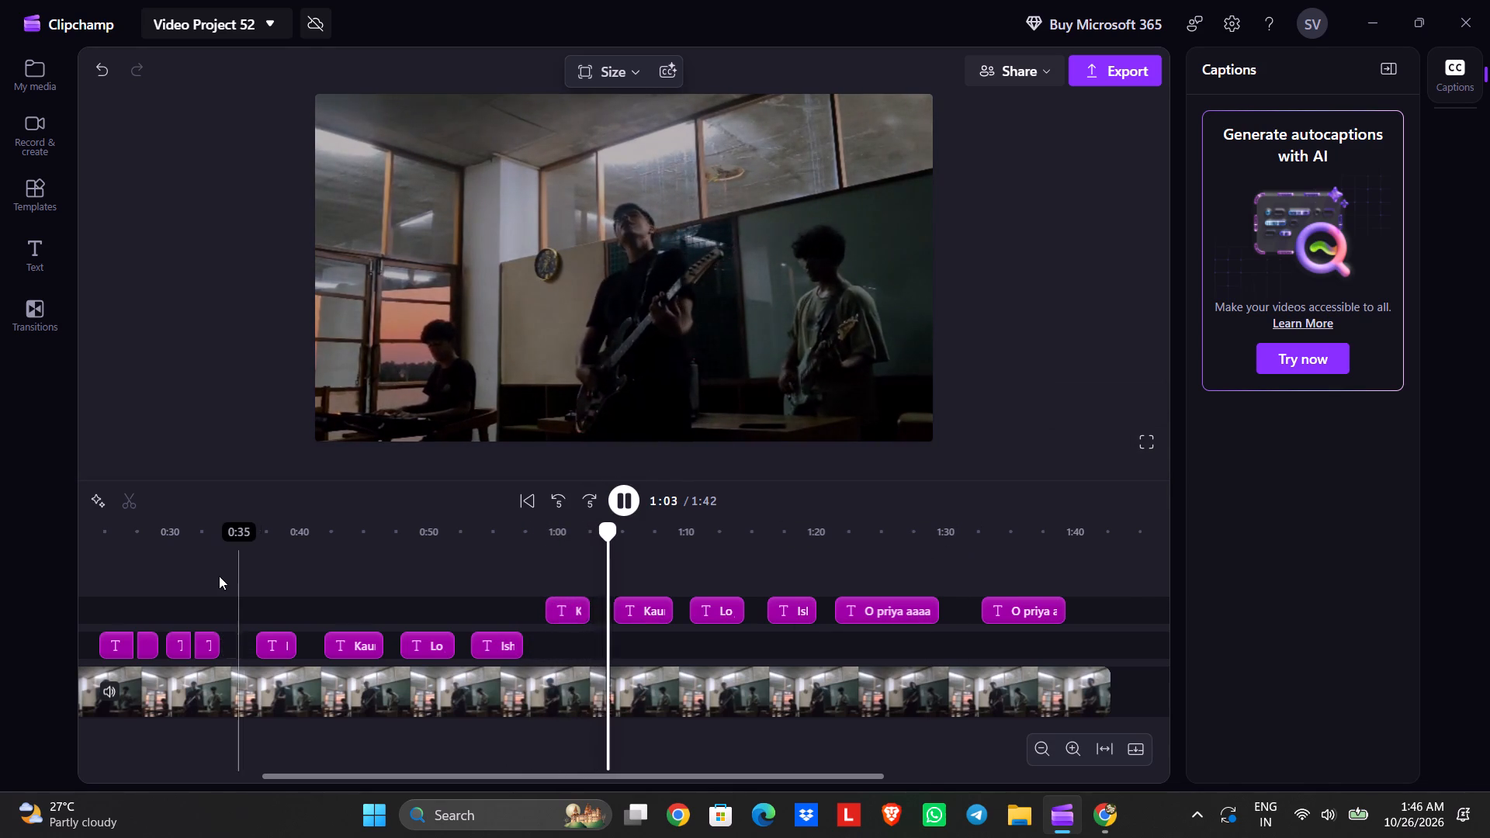
{"action": "scroll", "coordinate": [217, 572], "scroll_direction": "right", "scroll_amount": 6}
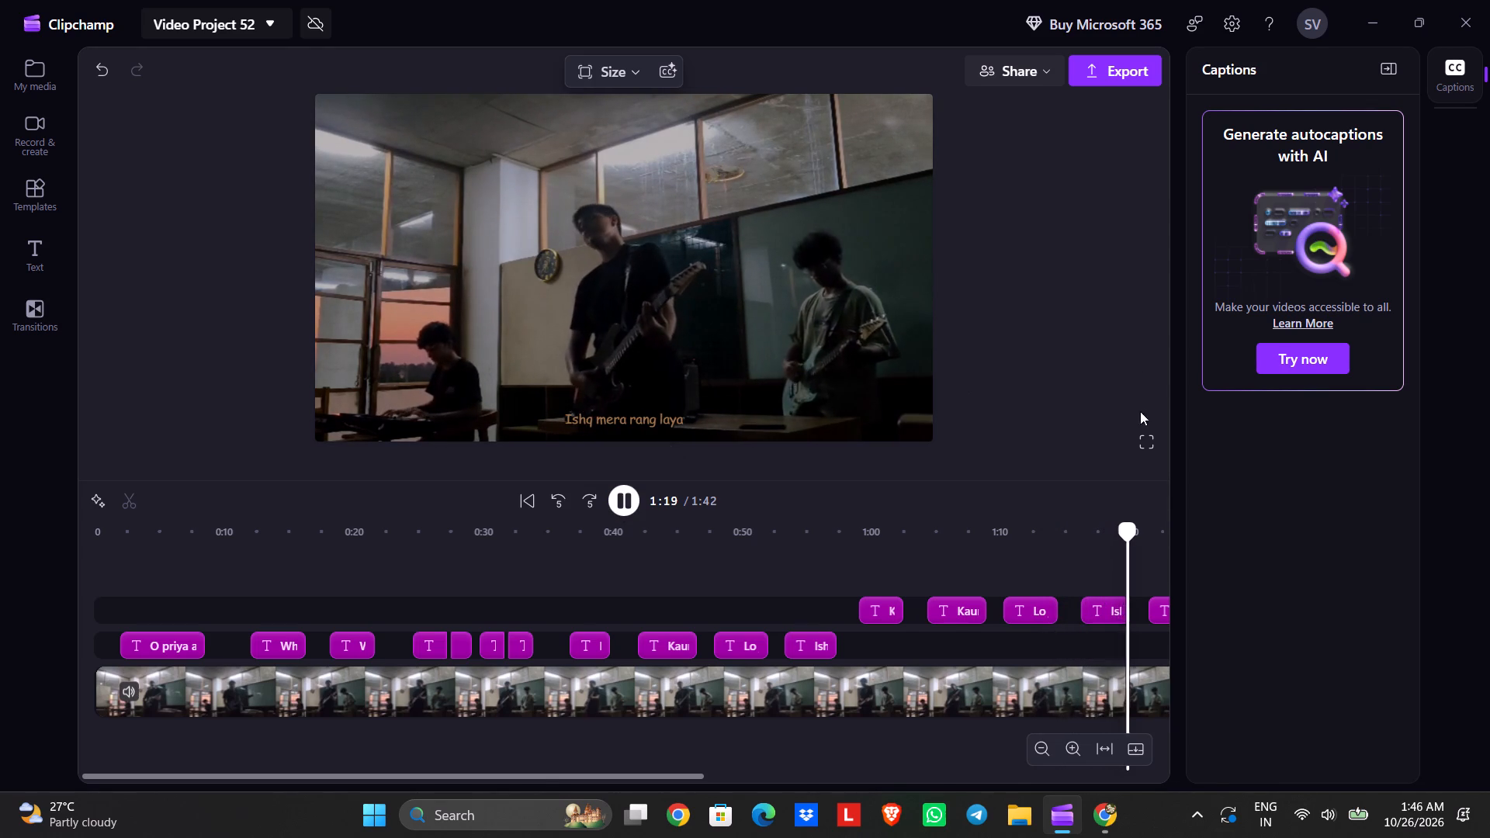
{"action": "left_click", "coordinate": [1145, 435]}
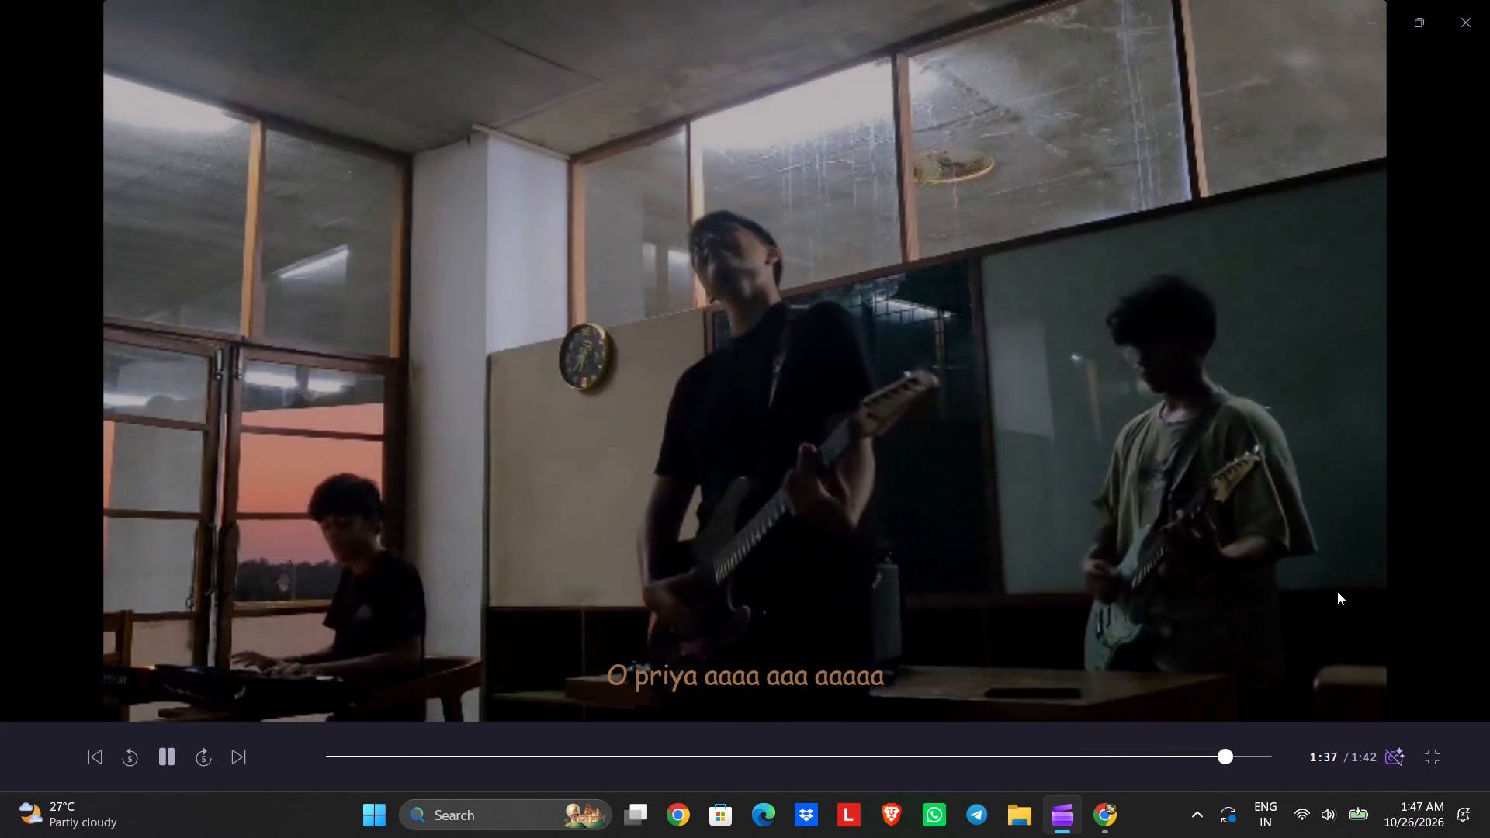
{"action": "left_click", "coordinate": [1439, 759]}
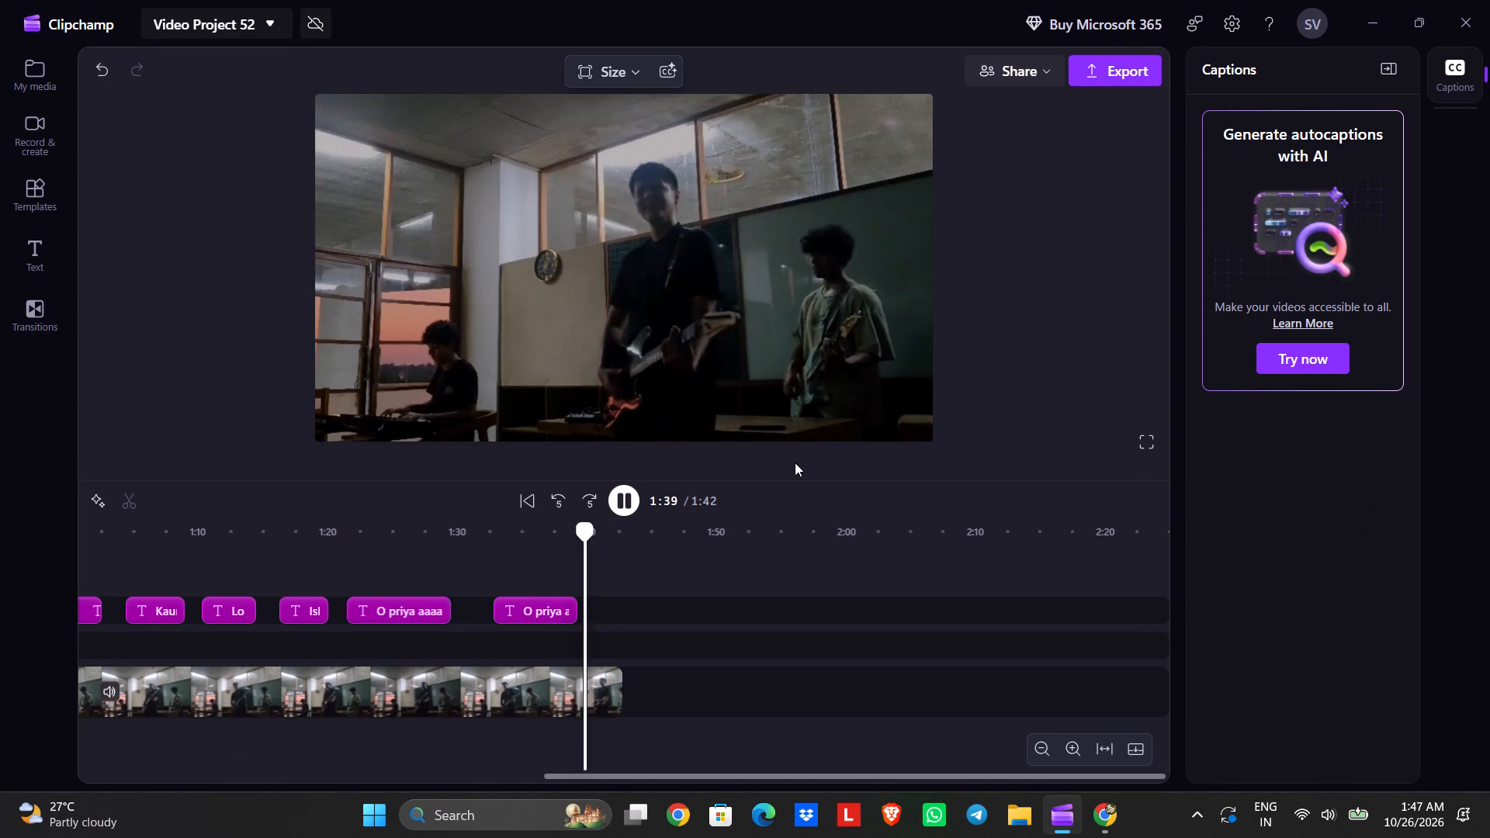
Select all the lyric captions on both text tracks and shift their colour temperature slightly towards the cool side.
{"action": "scroll", "coordinate": [437, 583], "scroll_direction": "right", "scroll_amount": 10}
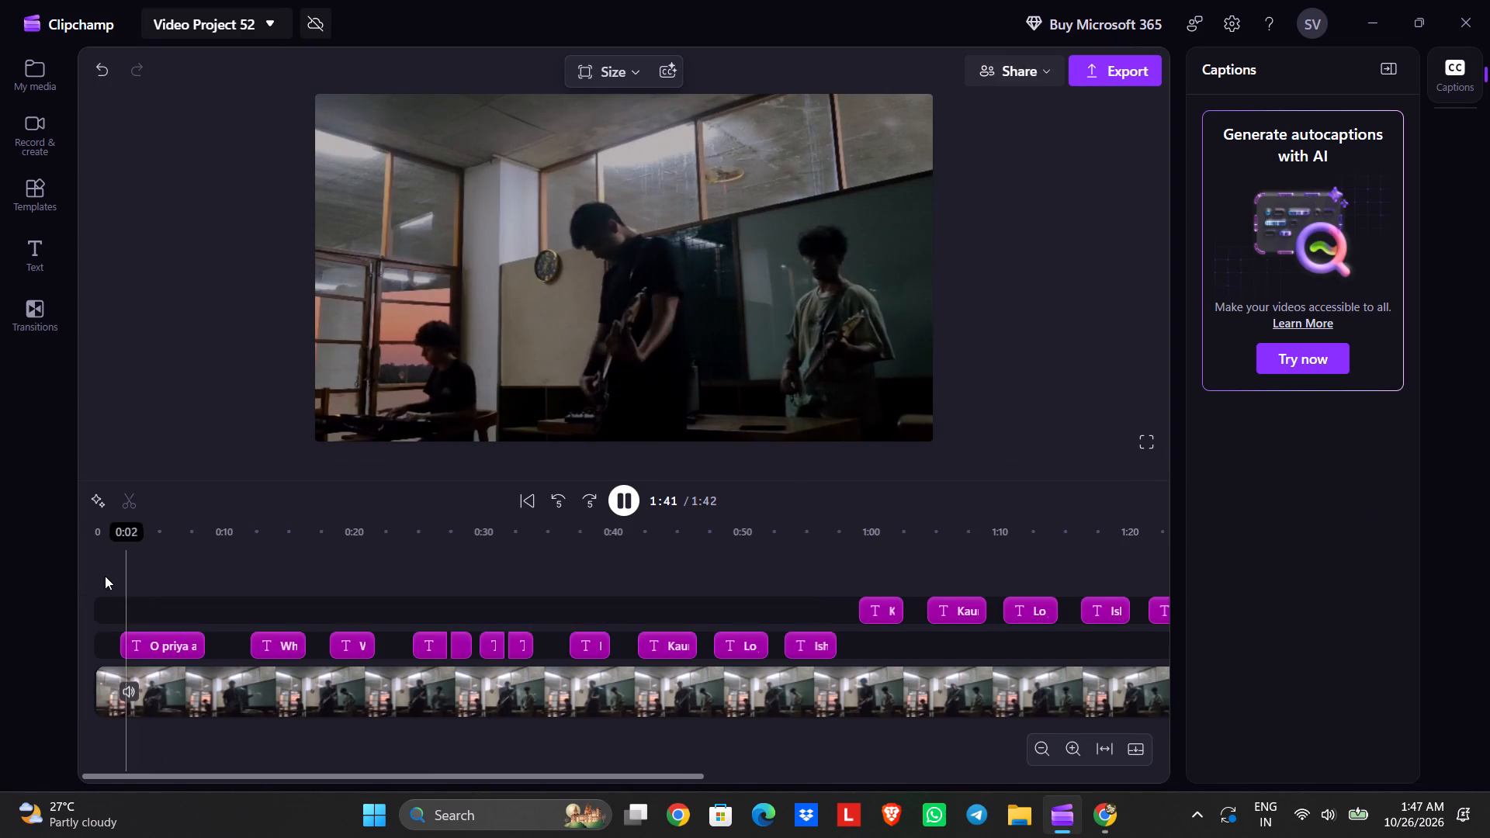
{"action": "left_click_drag", "start_coordinate": [103, 574], "coordinate": [1108, 641]}
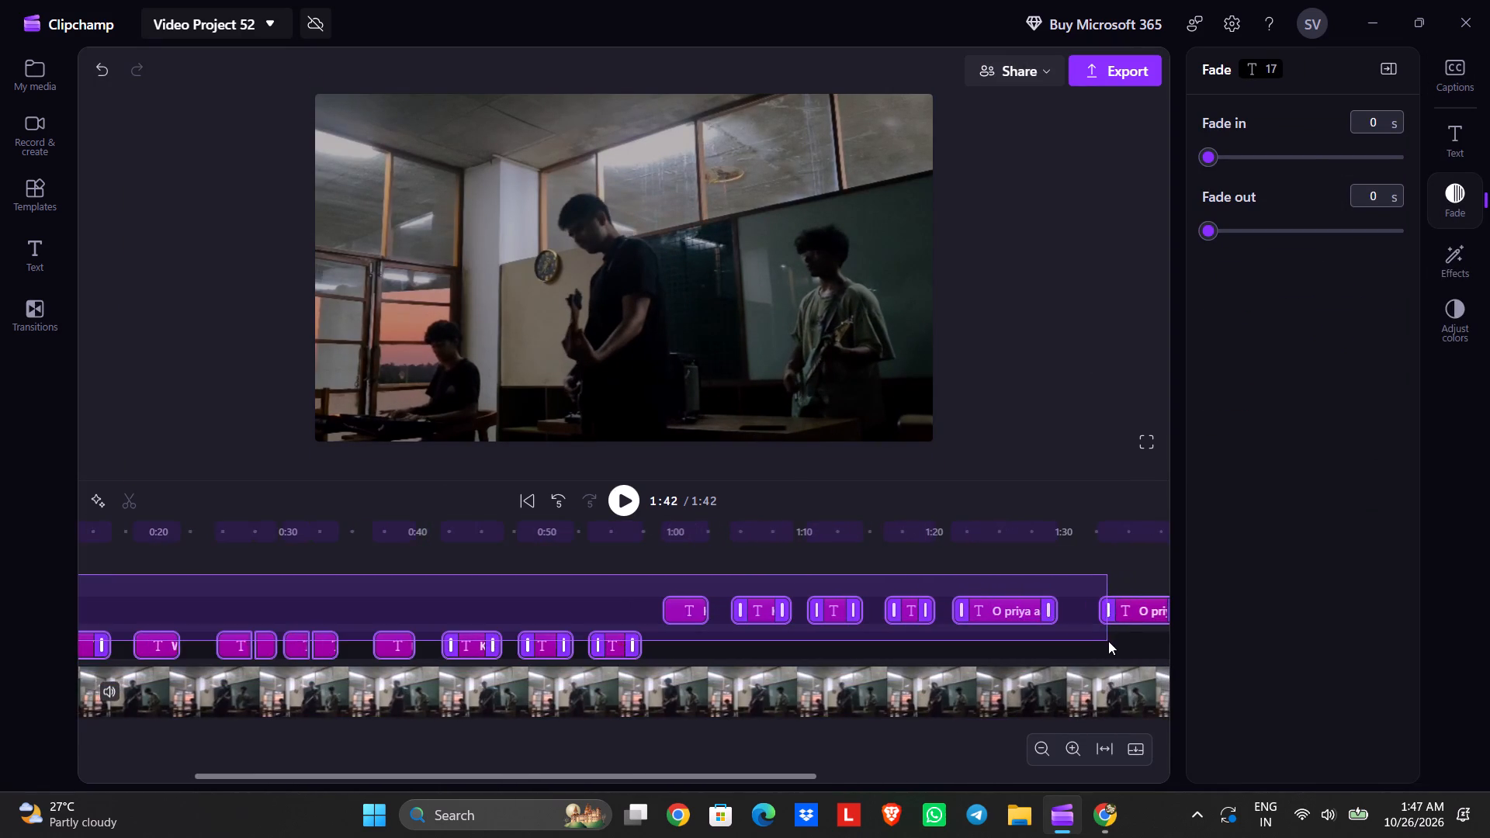
{"action": "left_click_drag", "start_coordinate": [1108, 641], "coordinate": [1081, 644]}
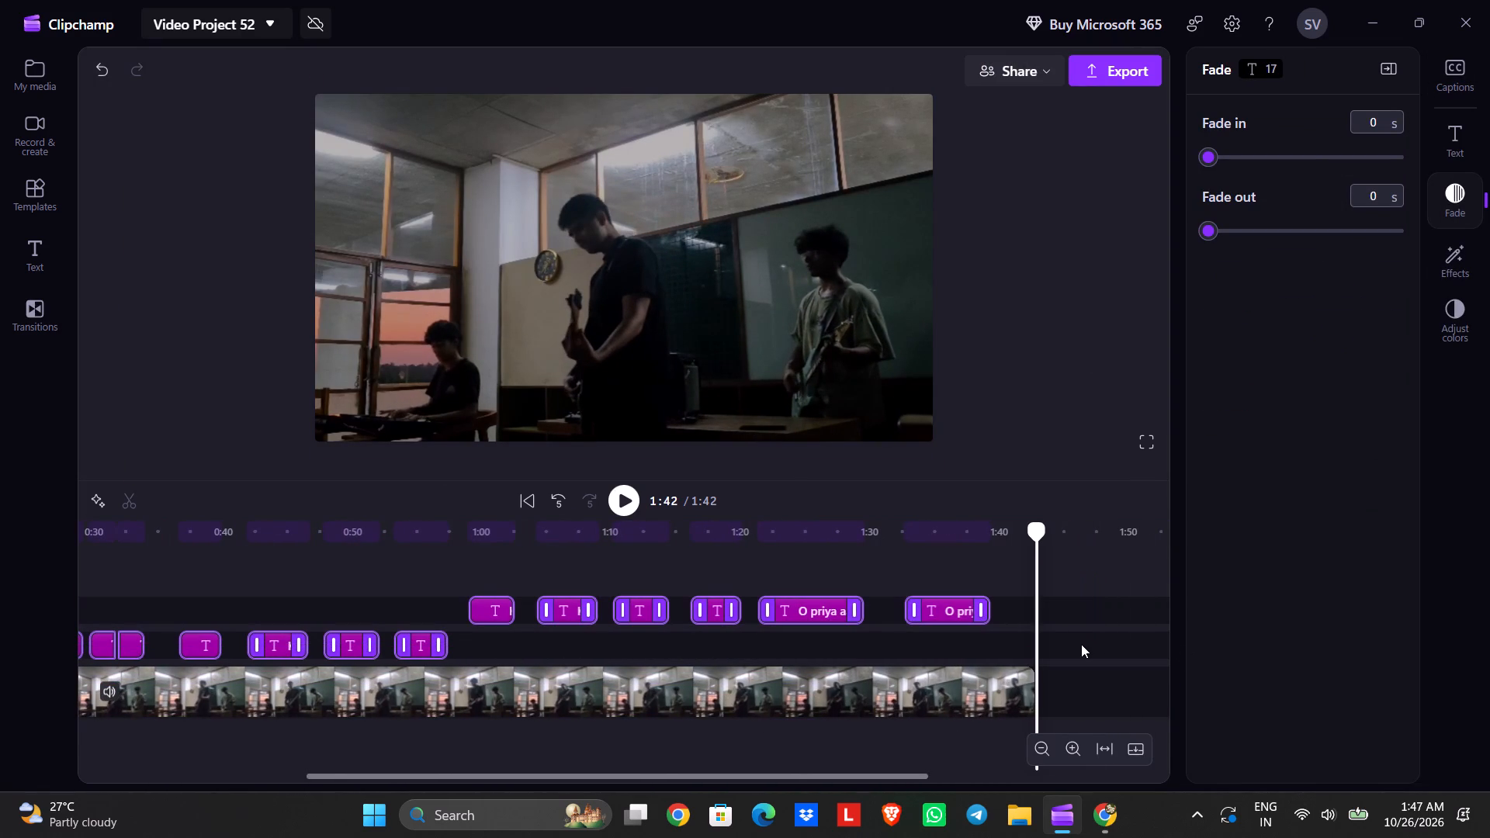
{"action": "left_click", "coordinate": [1456, 336]}
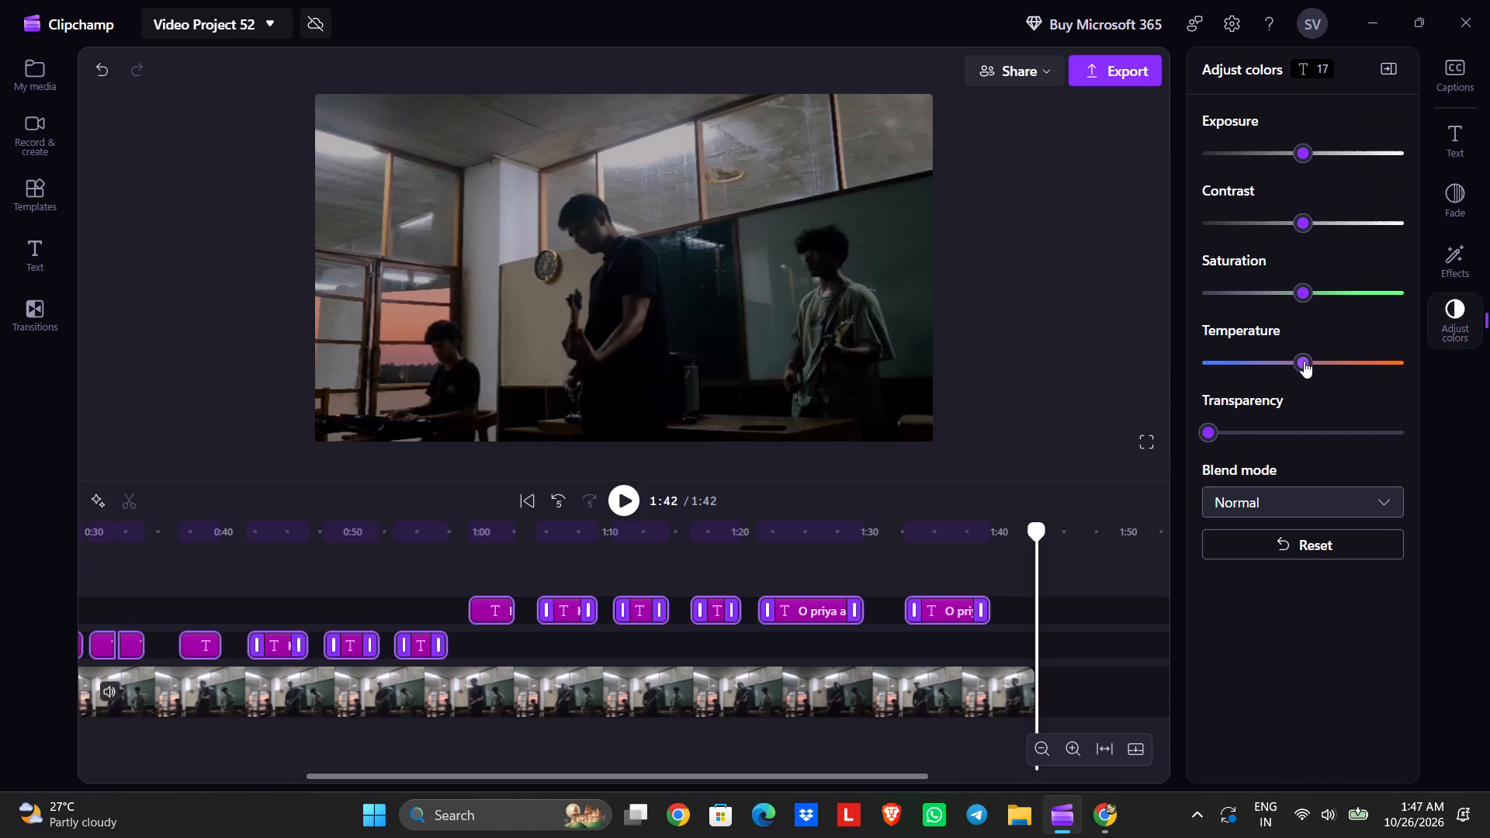
{"action": "left_click_drag", "start_coordinate": [1304, 361], "coordinate": [1271, 370]}
{"action": "left_click_drag", "start_coordinate": [1271, 370], "coordinate": [1280, 366]}
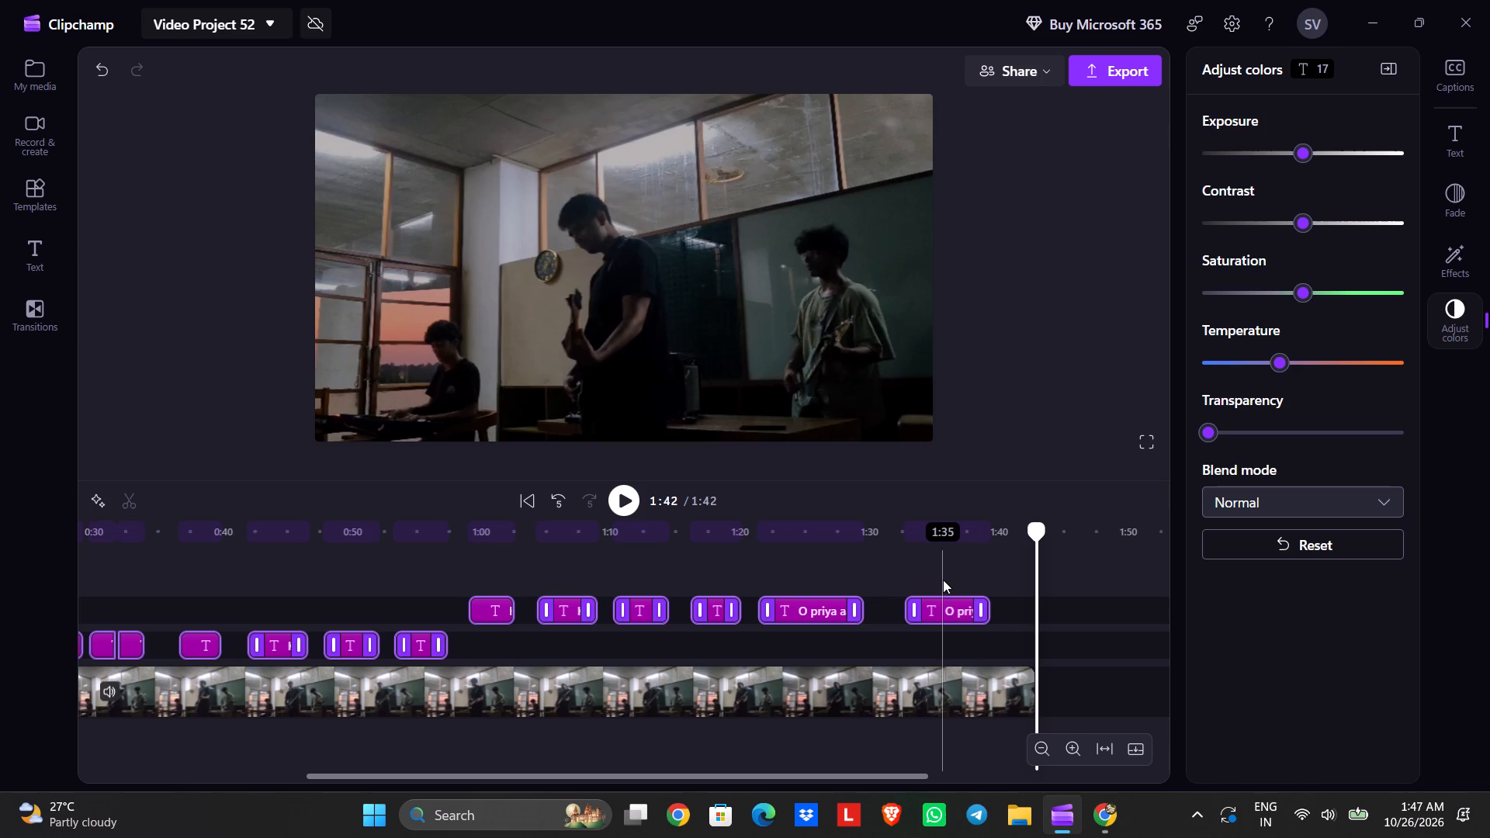
With the playhead at 1:35, reselect all the captions and lower their saturation slightly, keeping exposure about neutral.
{"action": "left_click", "coordinate": [944, 577]}
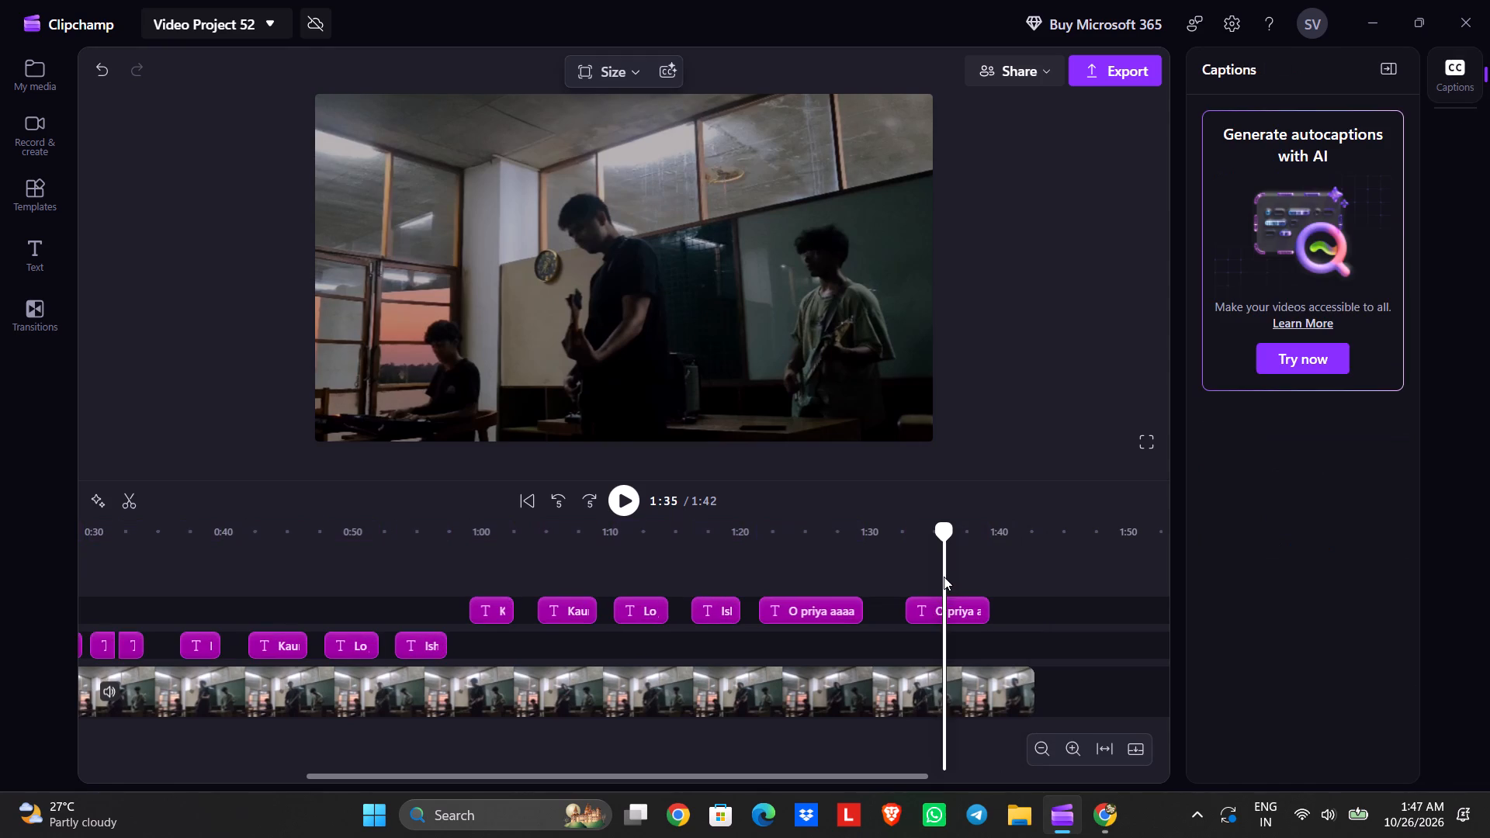
{"action": "scroll", "coordinate": [622, 611], "scroll_direction": "right", "scroll_amount": 7}
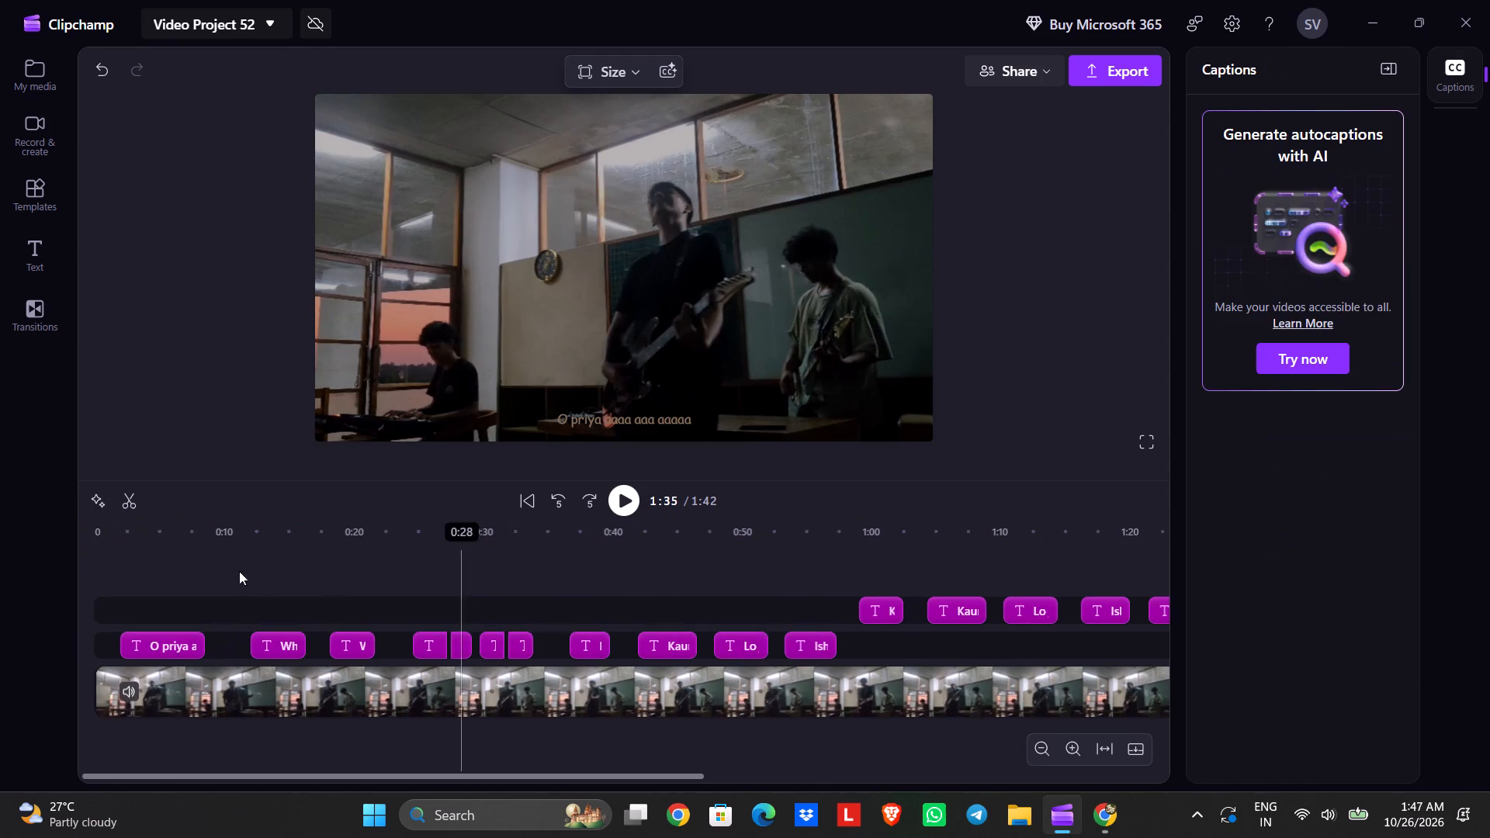
{"action": "left_click_drag", "start_coordinate": [106, 570], "coordinate": [1087, 639]}
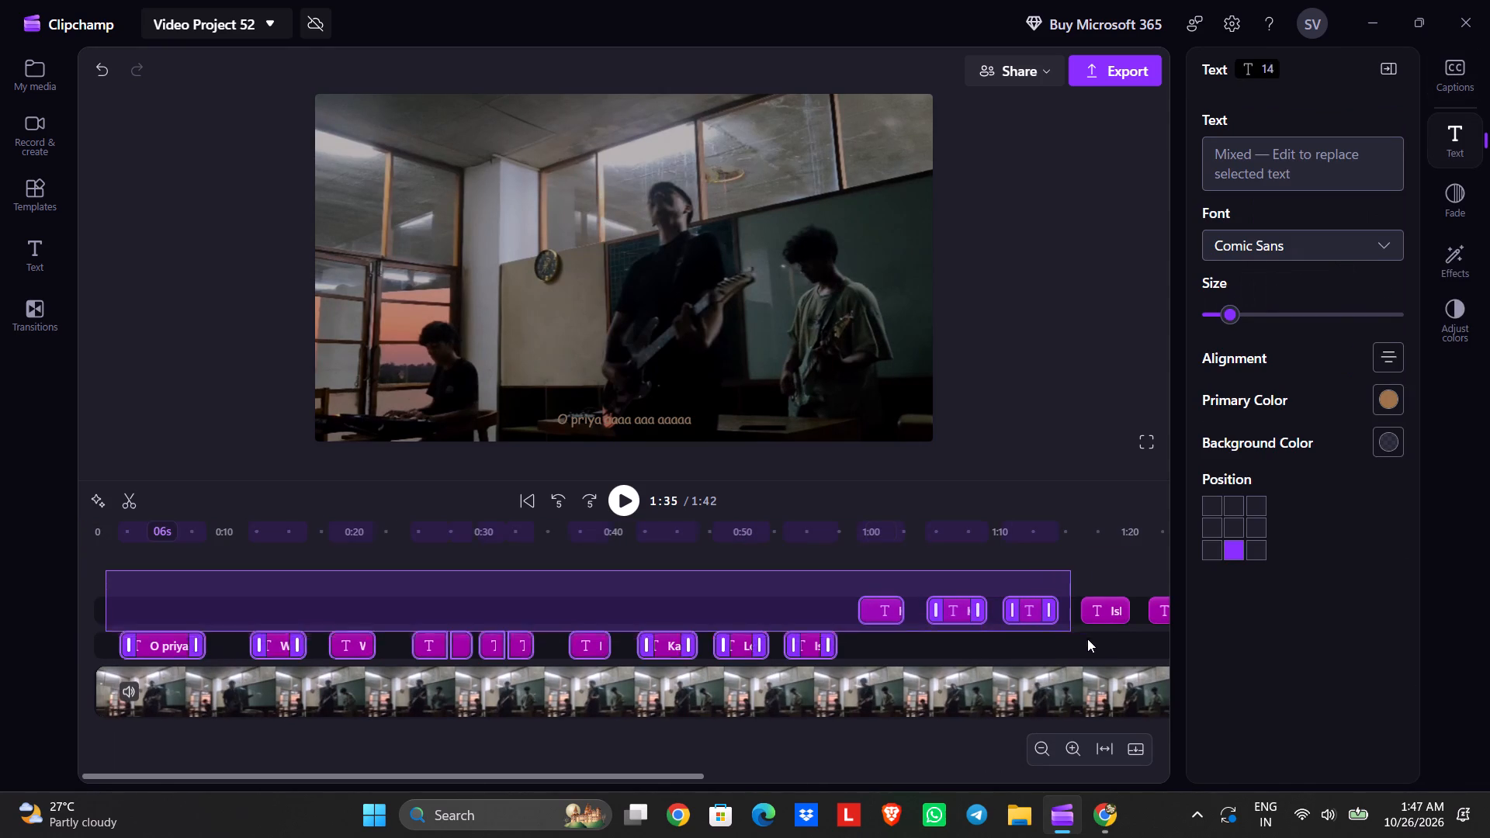
{"action": "left_click_drag", "start_coordinate": [1087, 639], "coordinate": [1133, 640]}
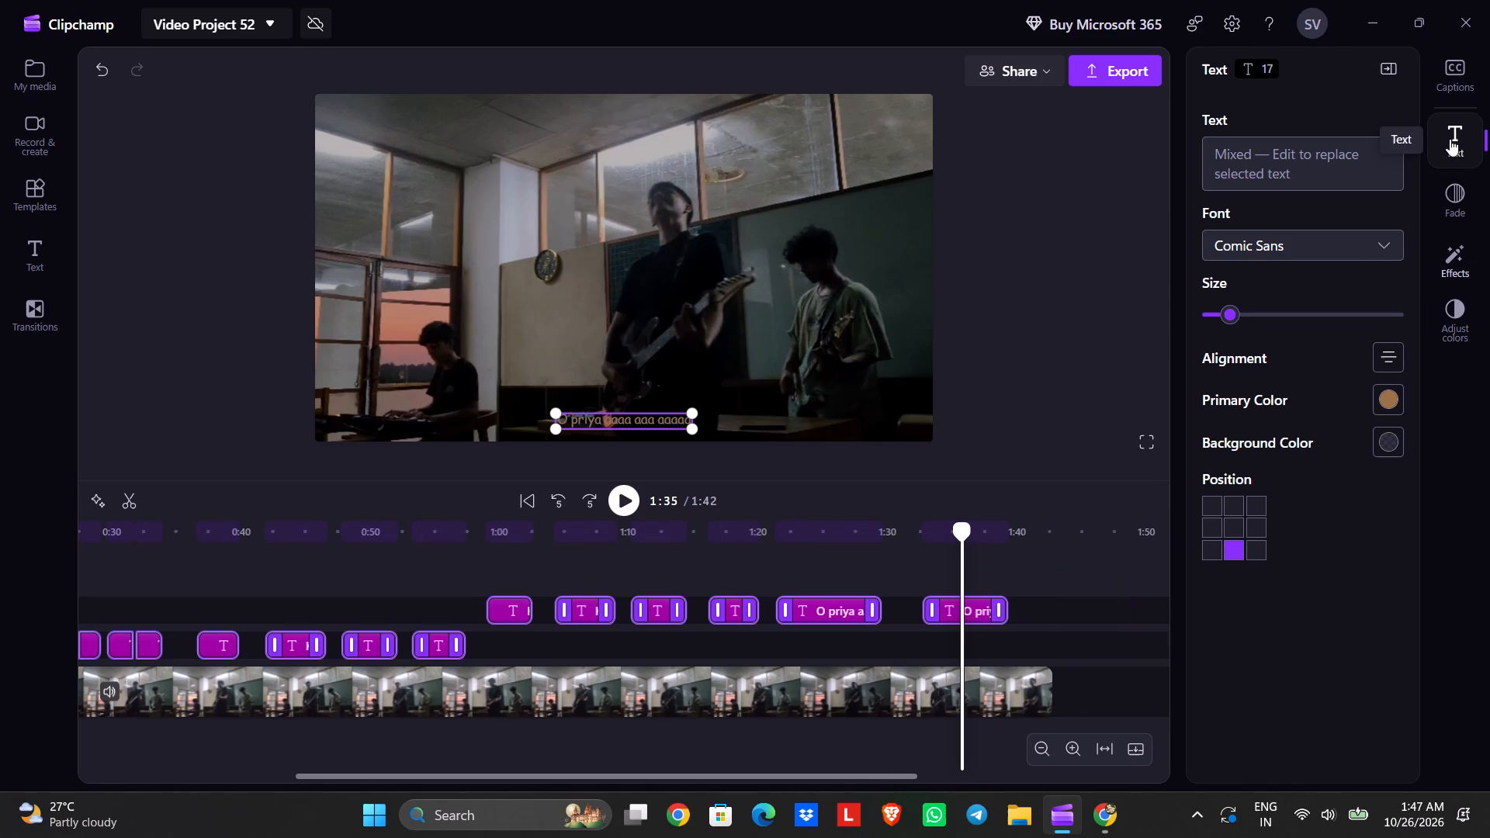
{"action": "left_click", "coordinate": [1464, 341]}
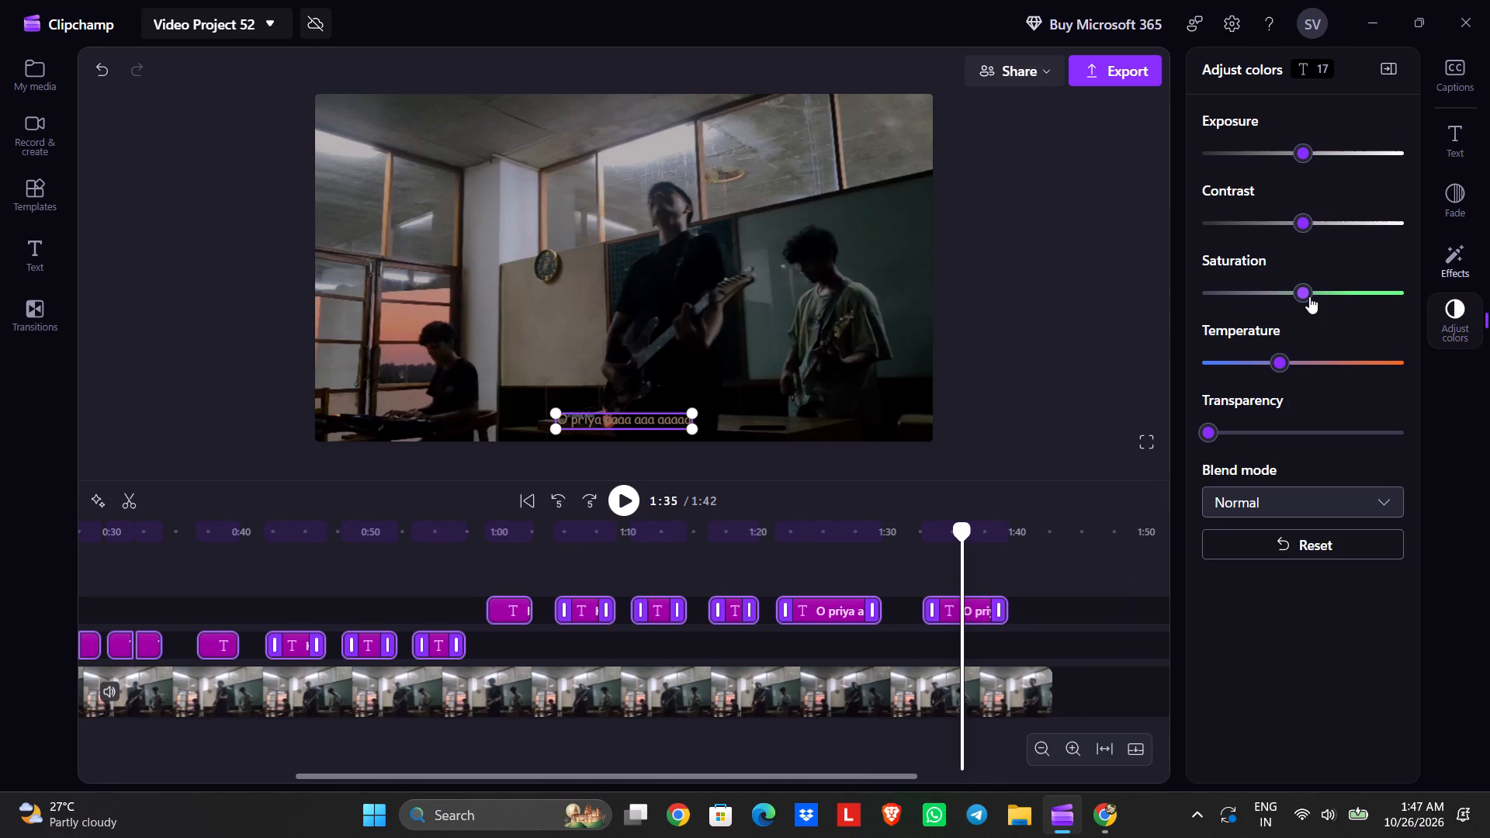
{"action": "left_click_drag", "start_coordinate": [1309, 296], "coordinate": [1290, 306]}
{"action": "left_click_drag", "start_coordinate": [1310, 152], "coordinate": [1284, 151]}
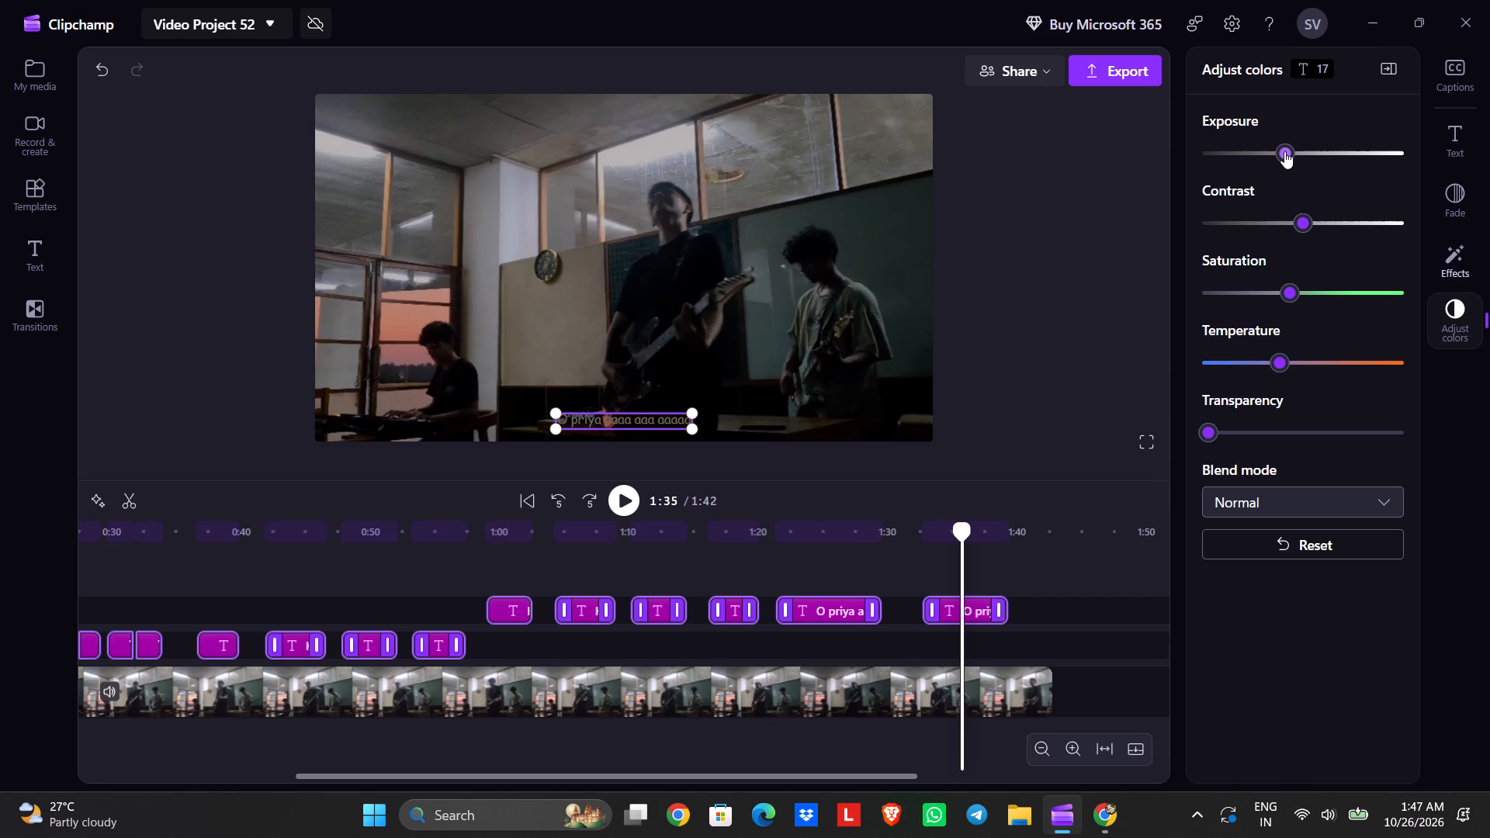
{"action": "left_click_drag", "start_coordinate": [1284, 151], "coordinate": [1301, 147]}
Play the video in full screen from shortly after the one-minute mark to check the captions' adjusted colours.
{"action": "left_click", "coordinate": [1156, 445]}
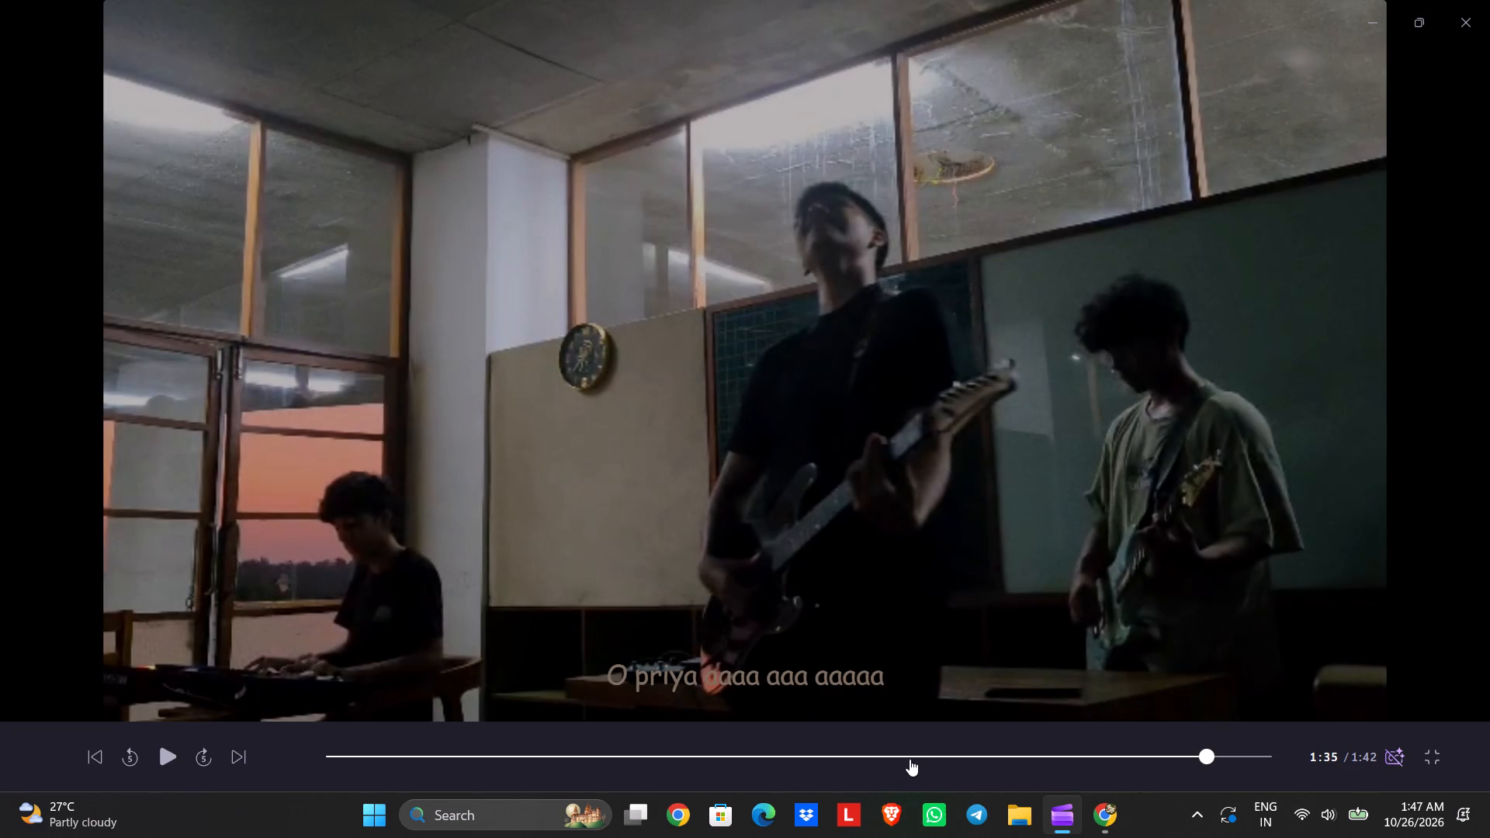
{"action": "left_click", "coordinate": [910, 759]}
{"action": "key", "text": "space"}
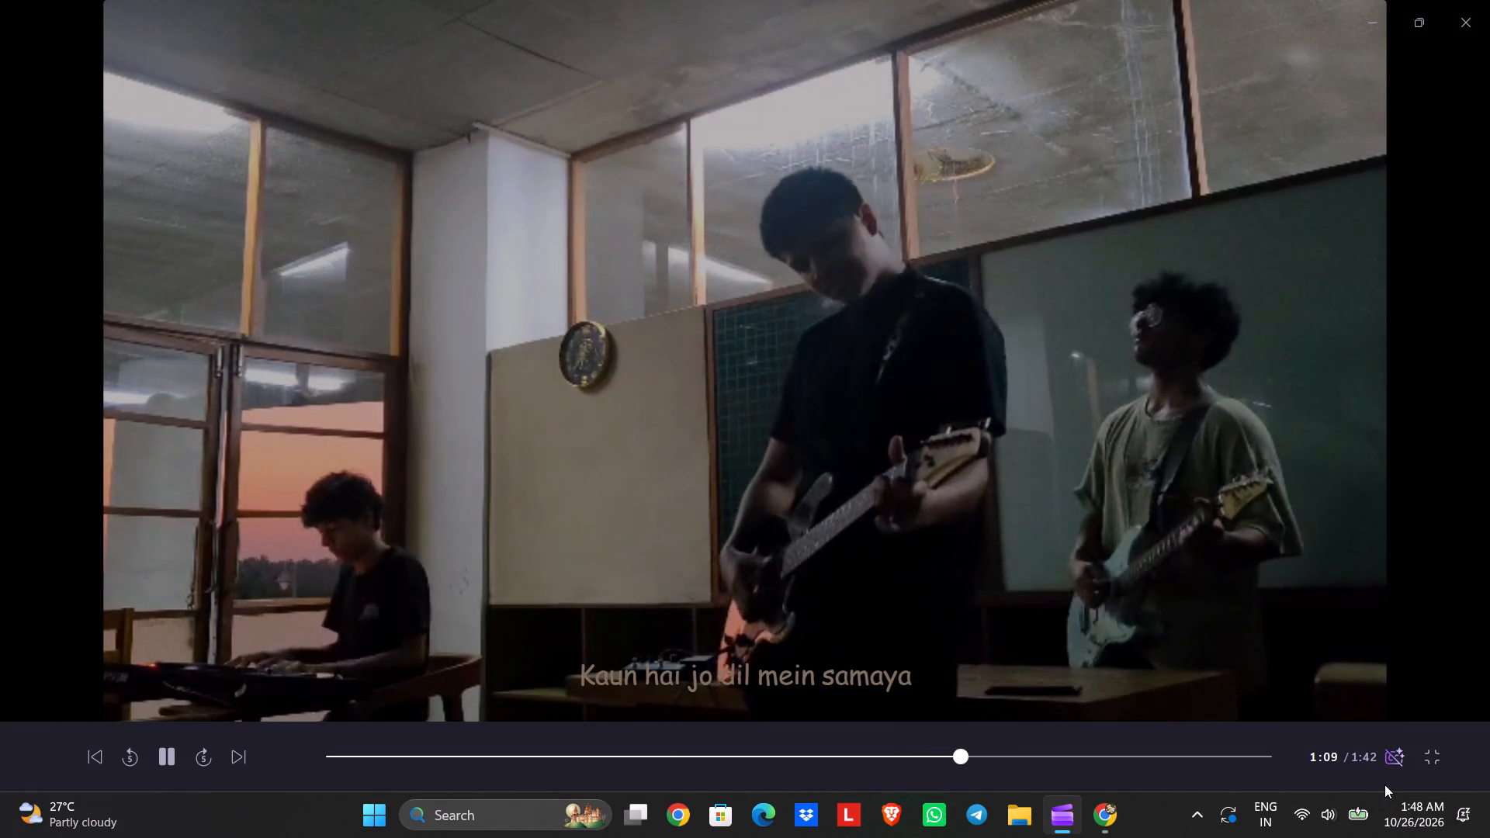
{"action": "left_click", "coordinate": [1431, 759]}
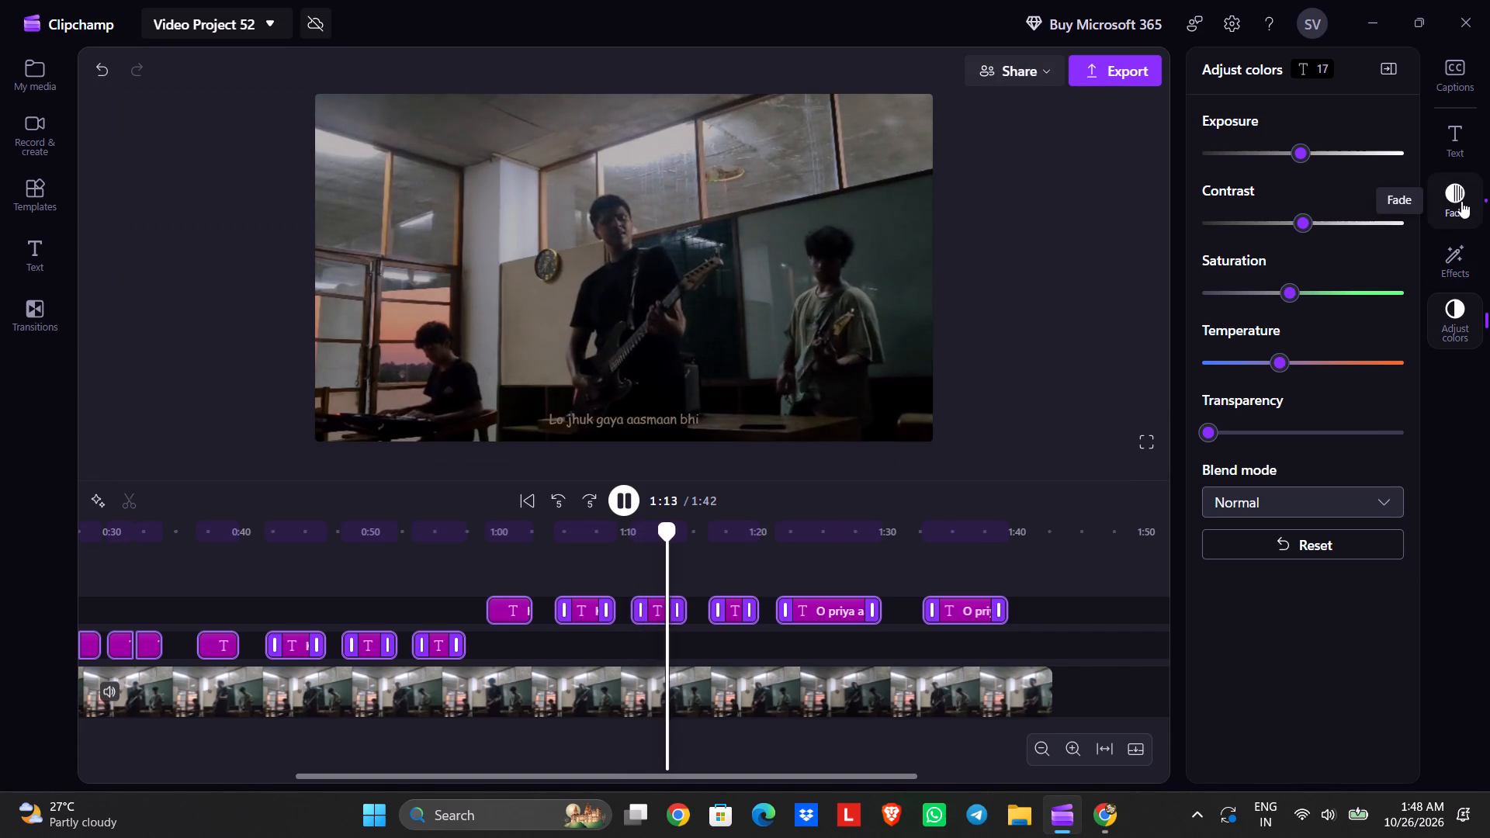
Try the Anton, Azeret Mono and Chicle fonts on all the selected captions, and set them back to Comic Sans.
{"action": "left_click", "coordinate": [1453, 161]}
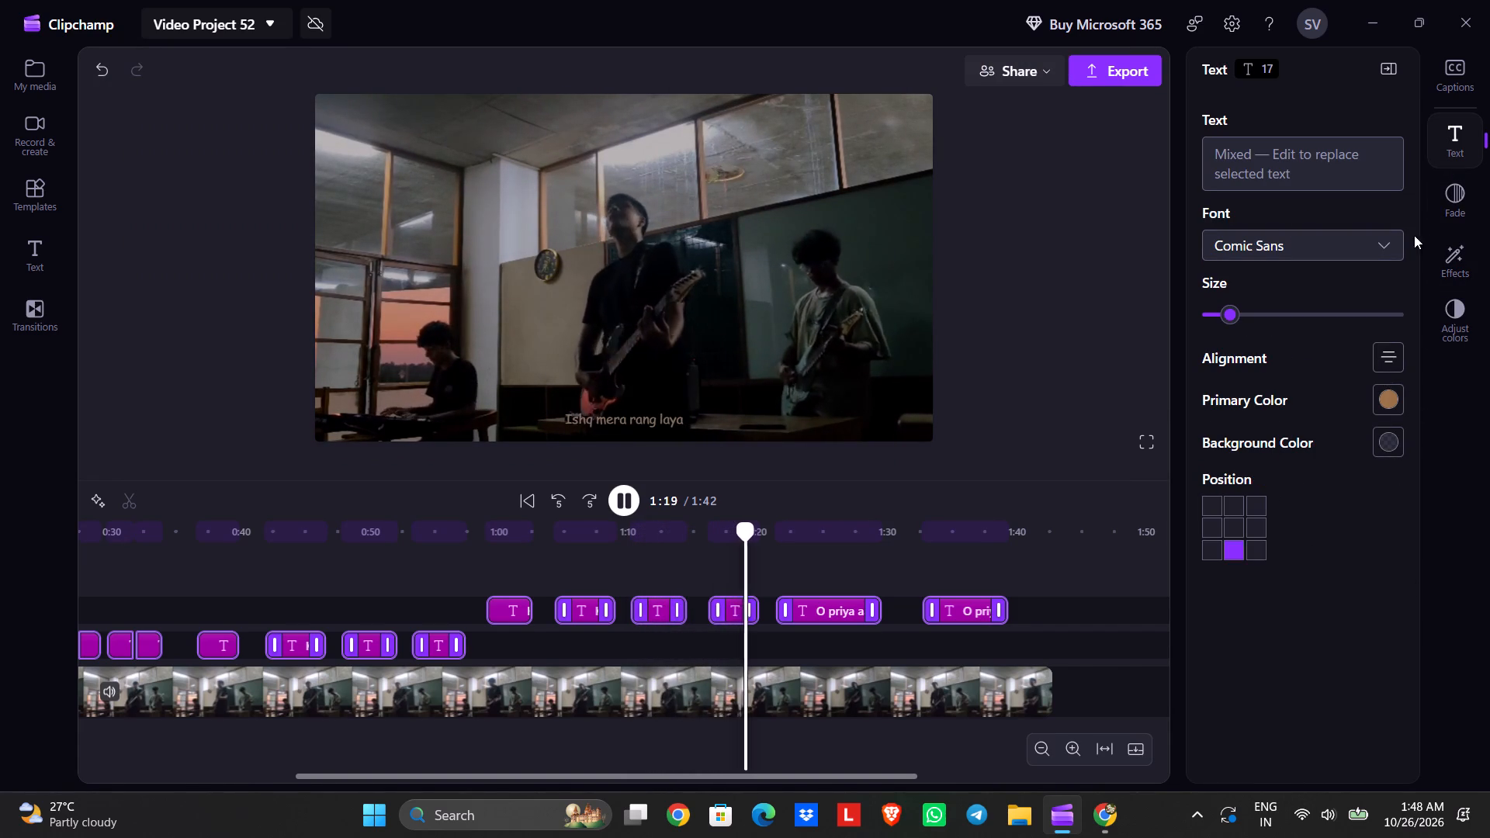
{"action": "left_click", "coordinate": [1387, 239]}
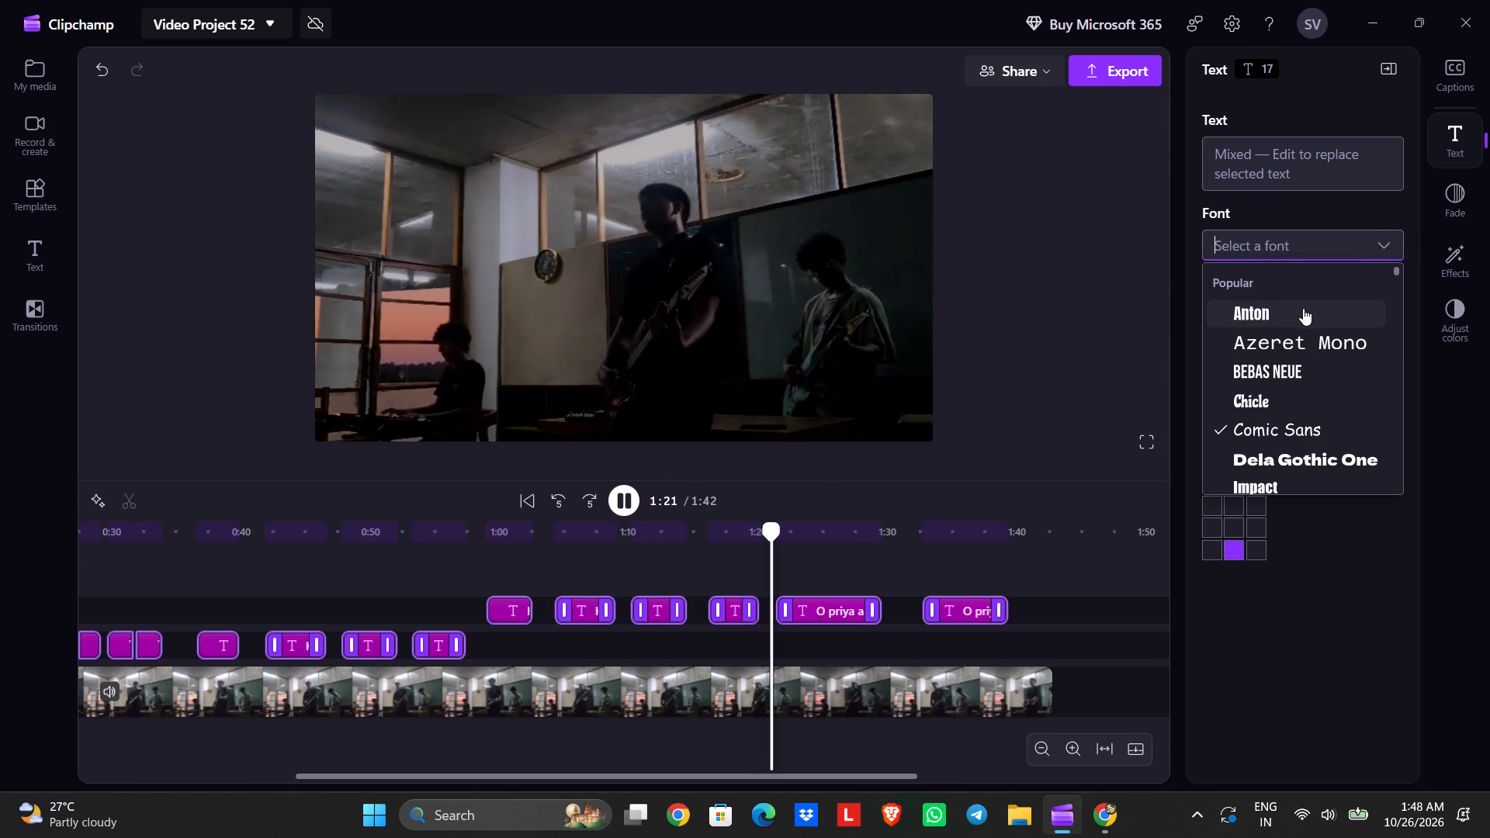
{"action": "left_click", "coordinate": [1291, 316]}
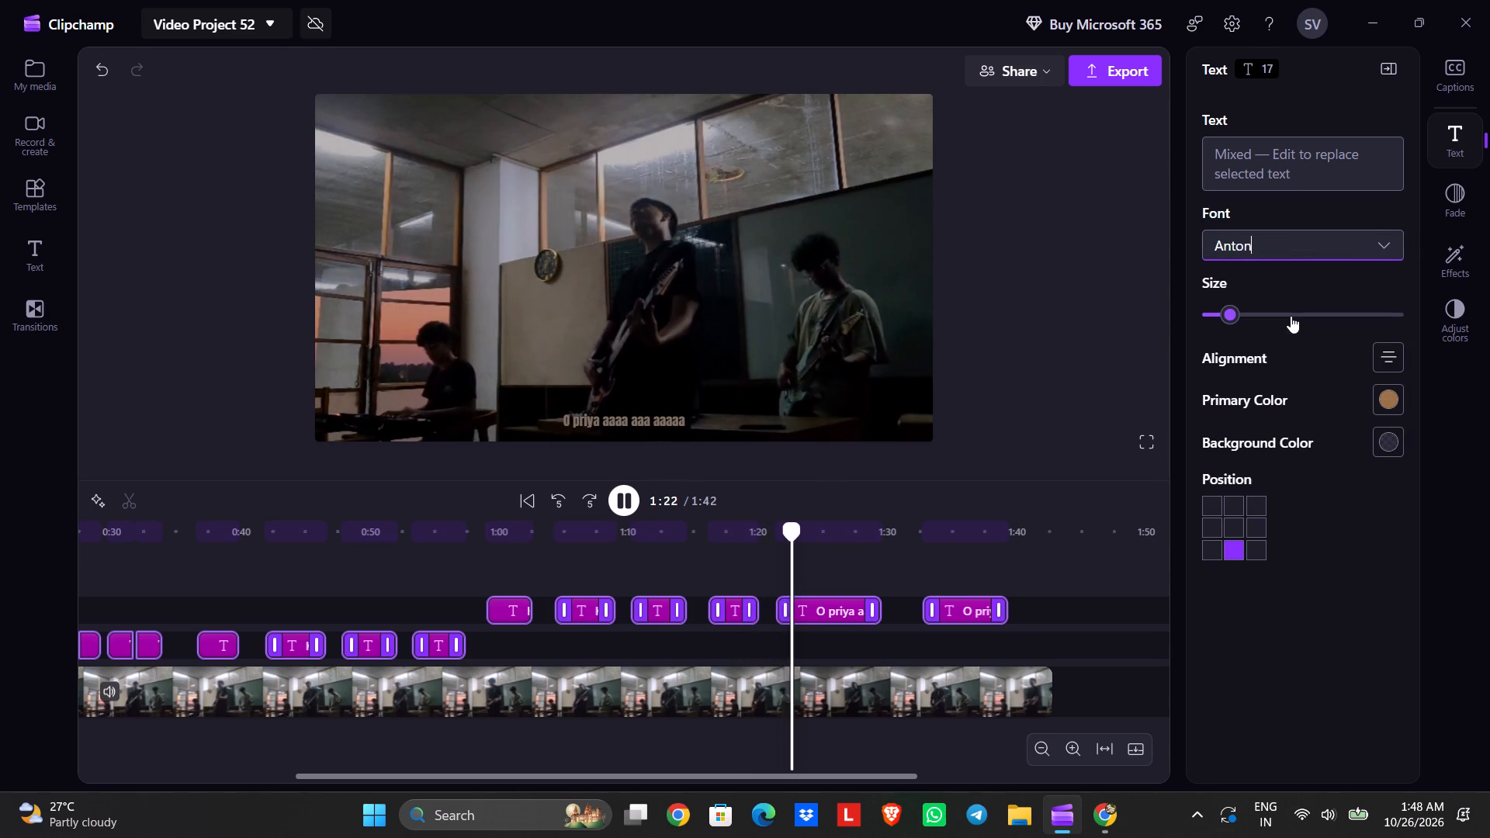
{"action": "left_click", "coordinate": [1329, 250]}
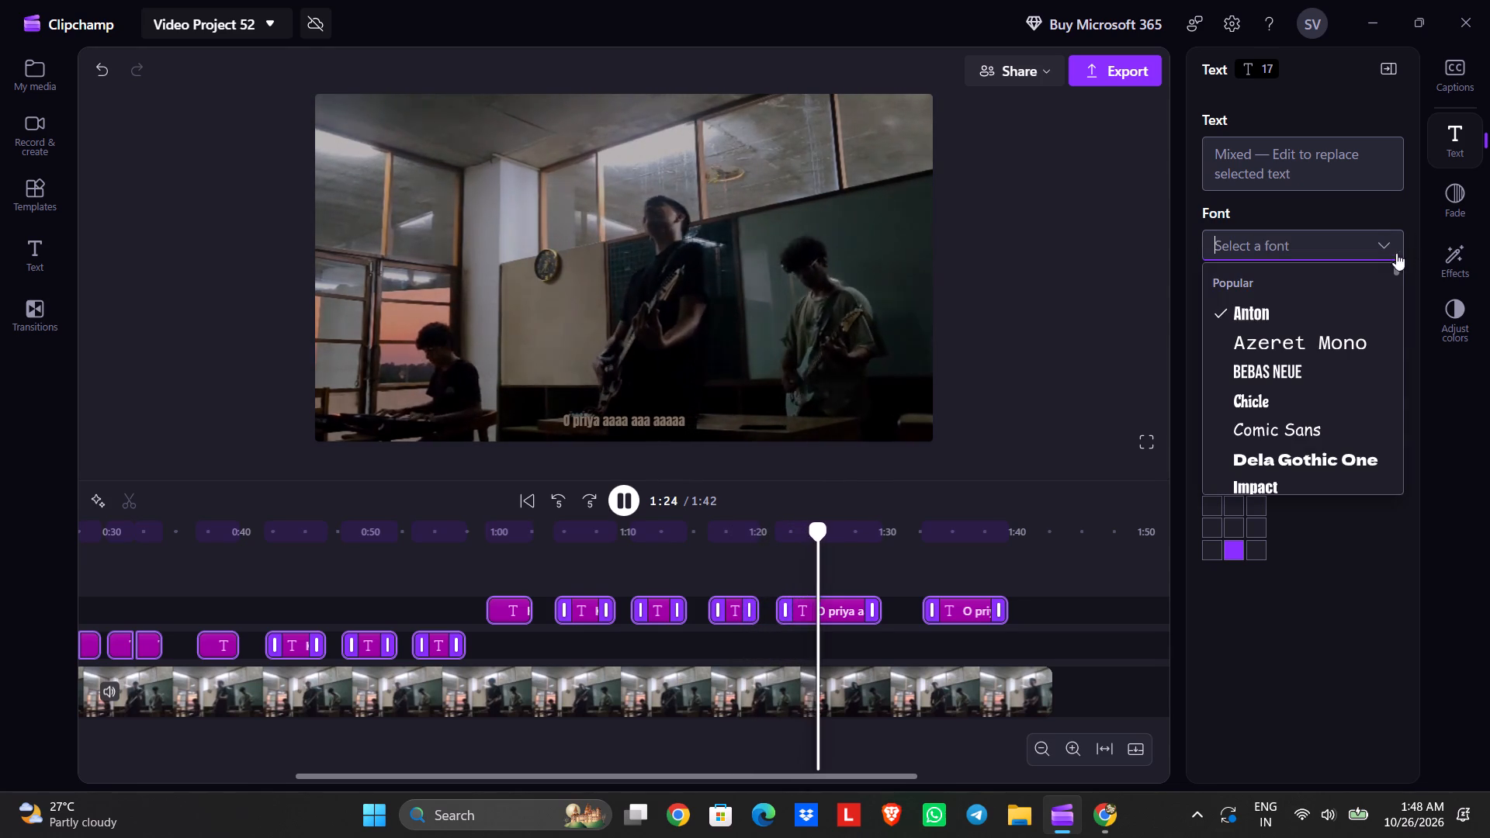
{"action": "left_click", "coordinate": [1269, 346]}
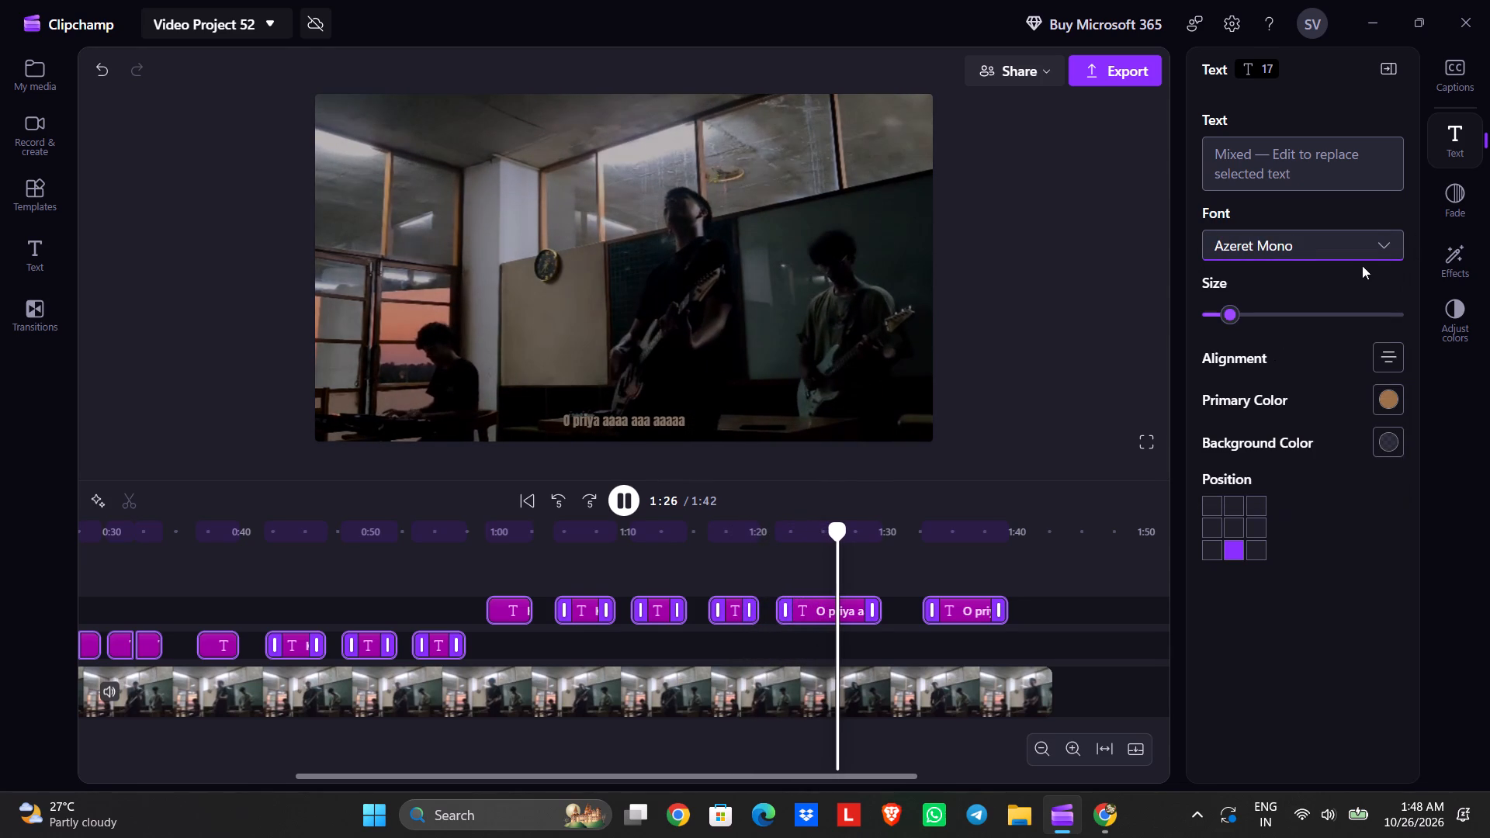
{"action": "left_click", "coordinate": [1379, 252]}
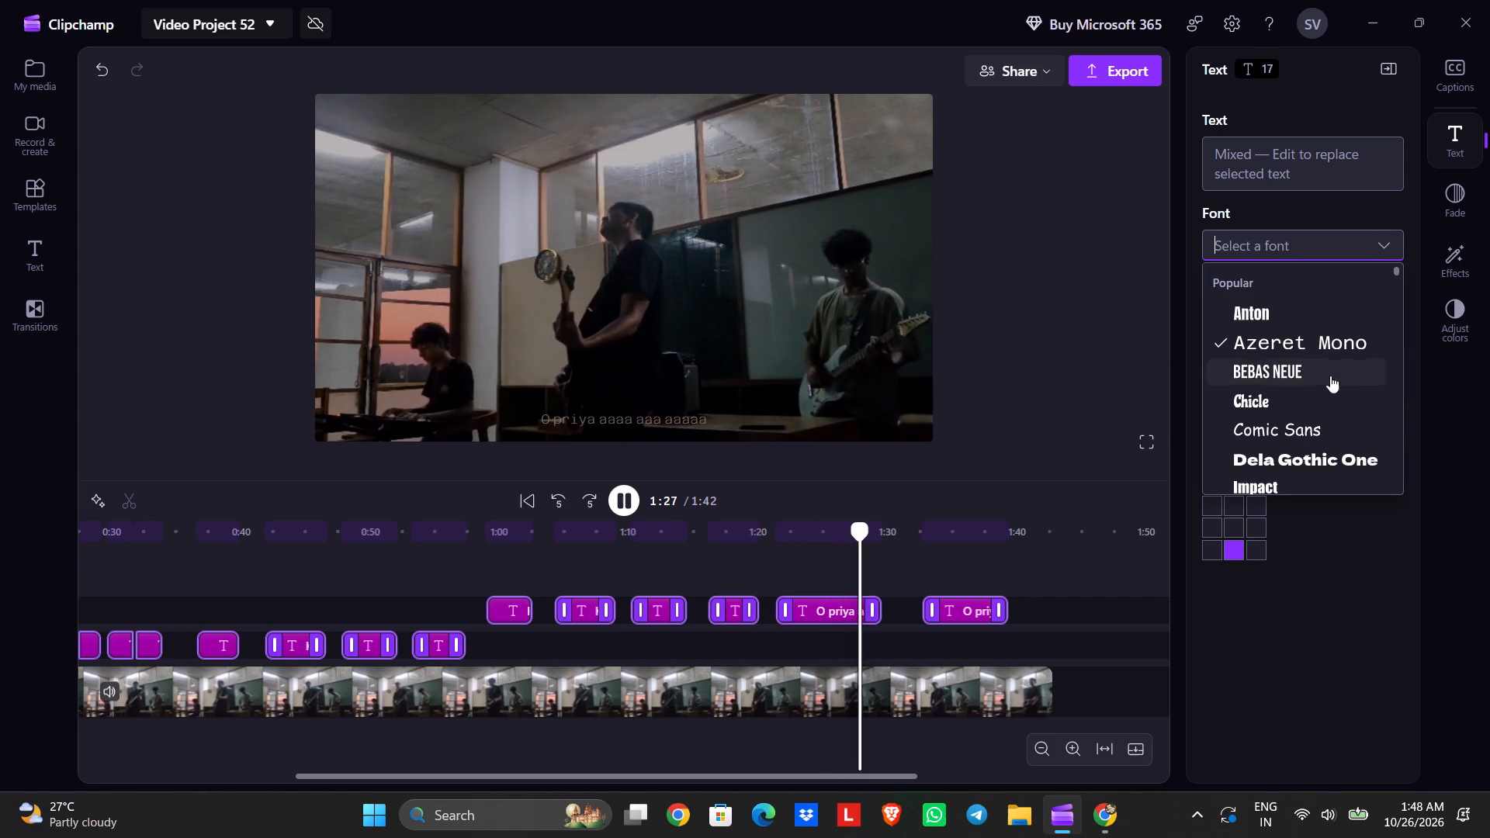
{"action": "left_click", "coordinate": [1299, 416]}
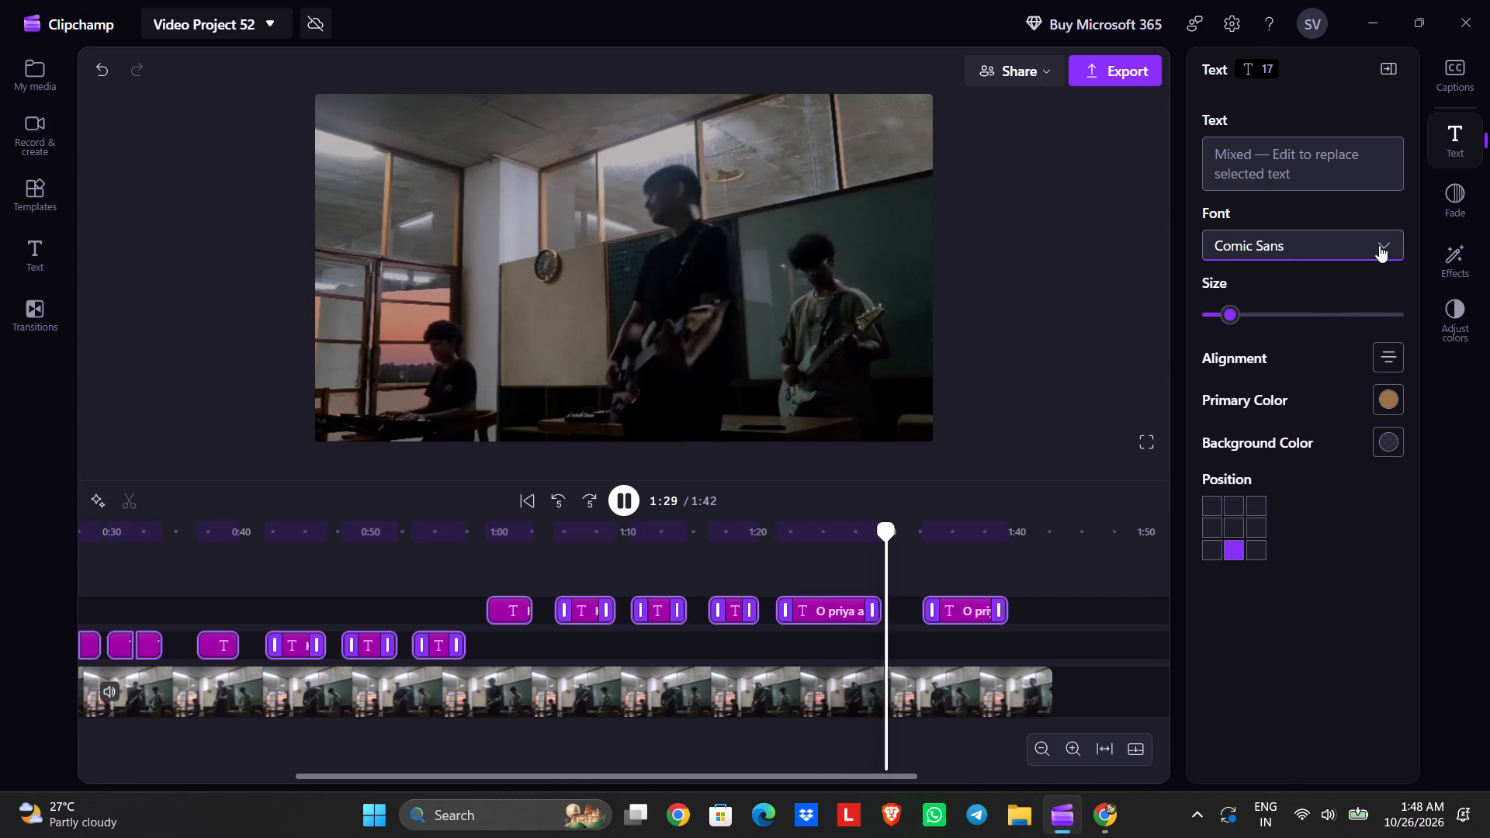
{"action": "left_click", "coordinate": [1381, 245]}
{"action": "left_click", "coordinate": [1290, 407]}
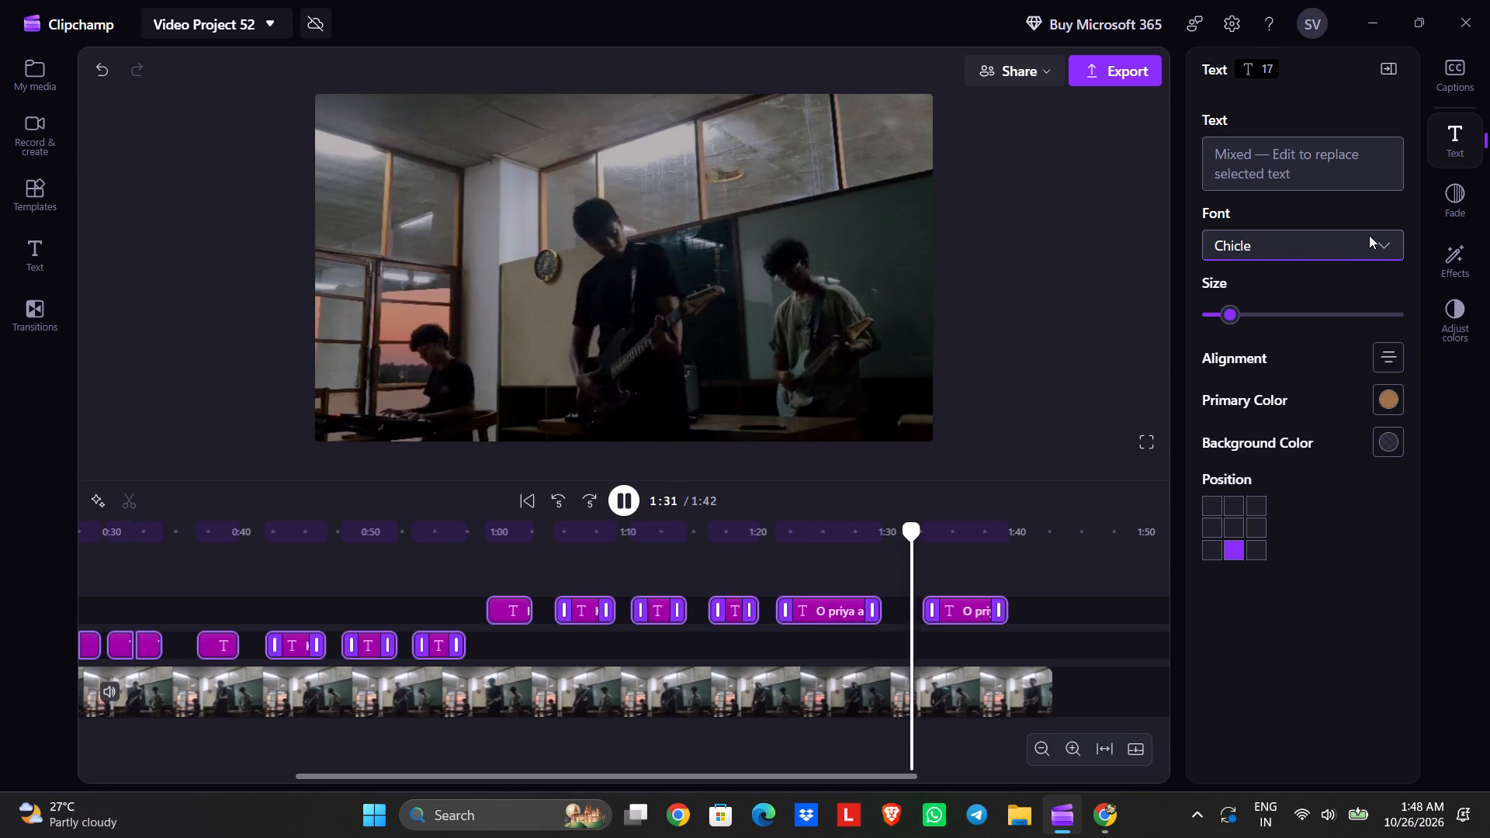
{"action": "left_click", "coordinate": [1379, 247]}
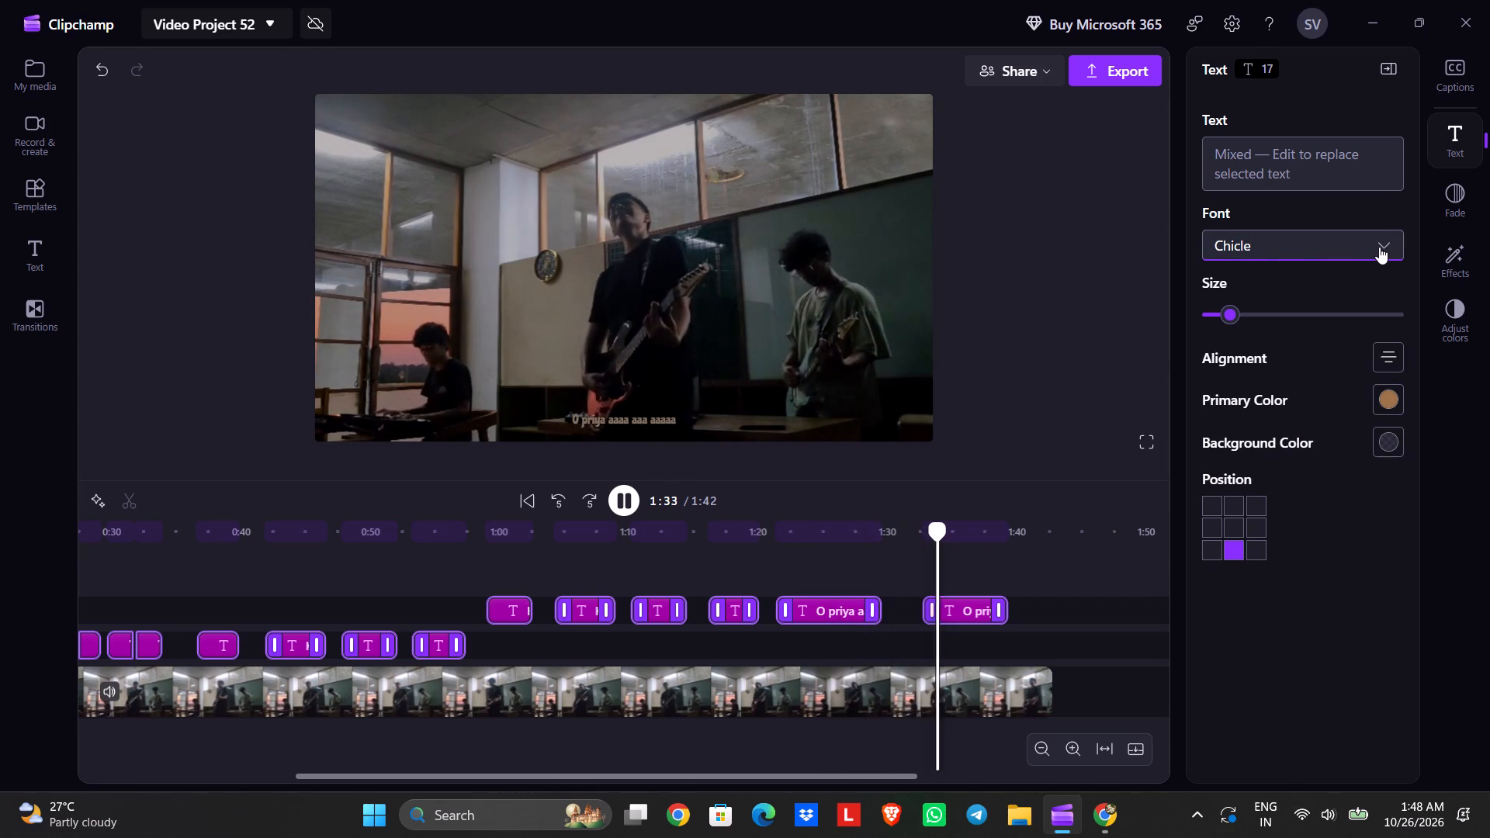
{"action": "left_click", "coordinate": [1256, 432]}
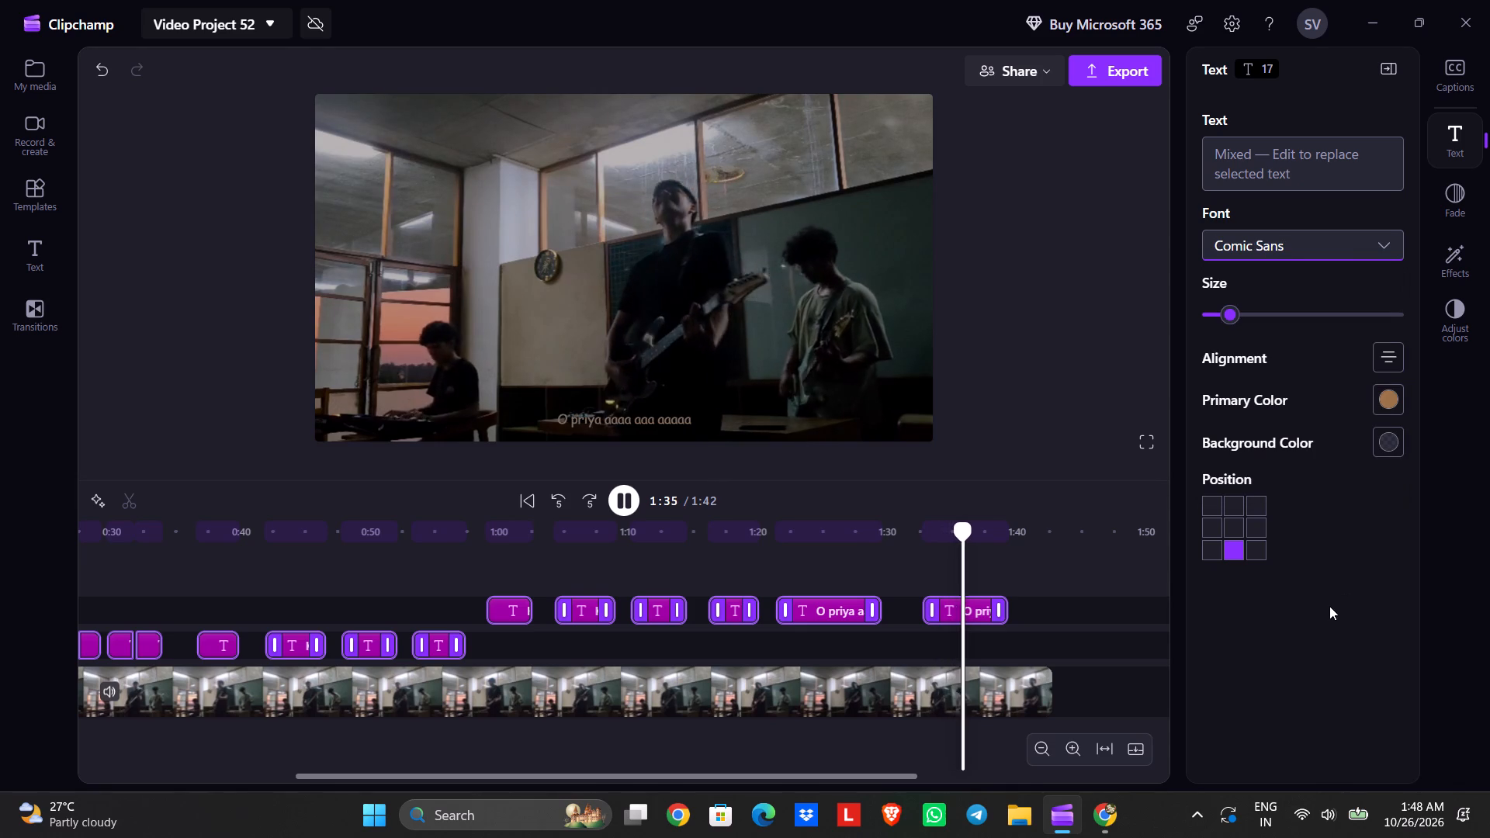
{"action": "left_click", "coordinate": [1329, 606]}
Let the video play out and replay it from the beginning to check the captions on both text tracks.
{"action": "scroll", "coordinate": [476, 644], "scroll_direction": "right", "scroll_amount": 3}
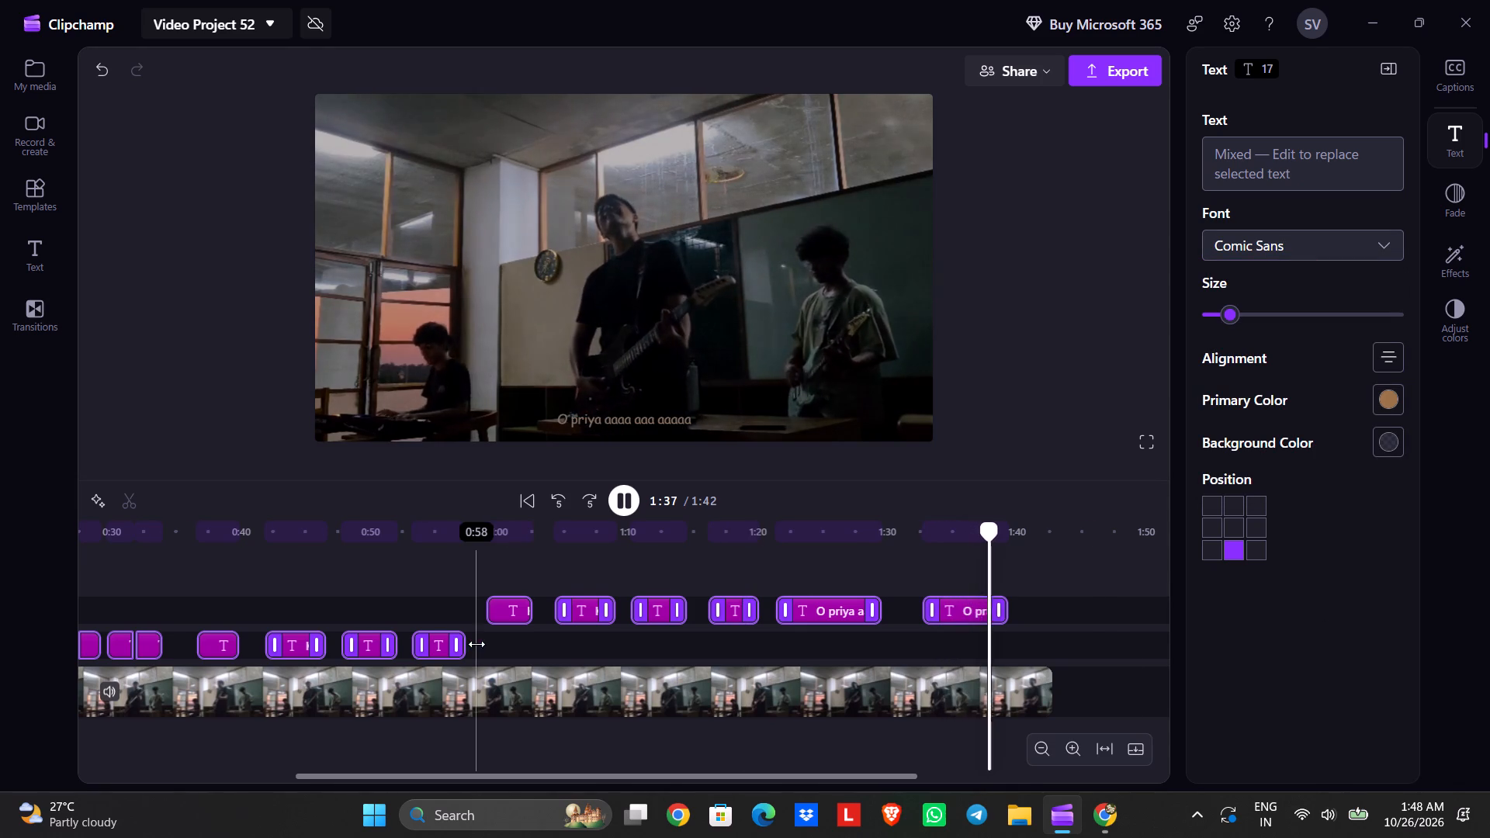
{"action": "scroll", "coordinate": [476, 644], "scroll_direction": "right", "scroll_amount": 2}
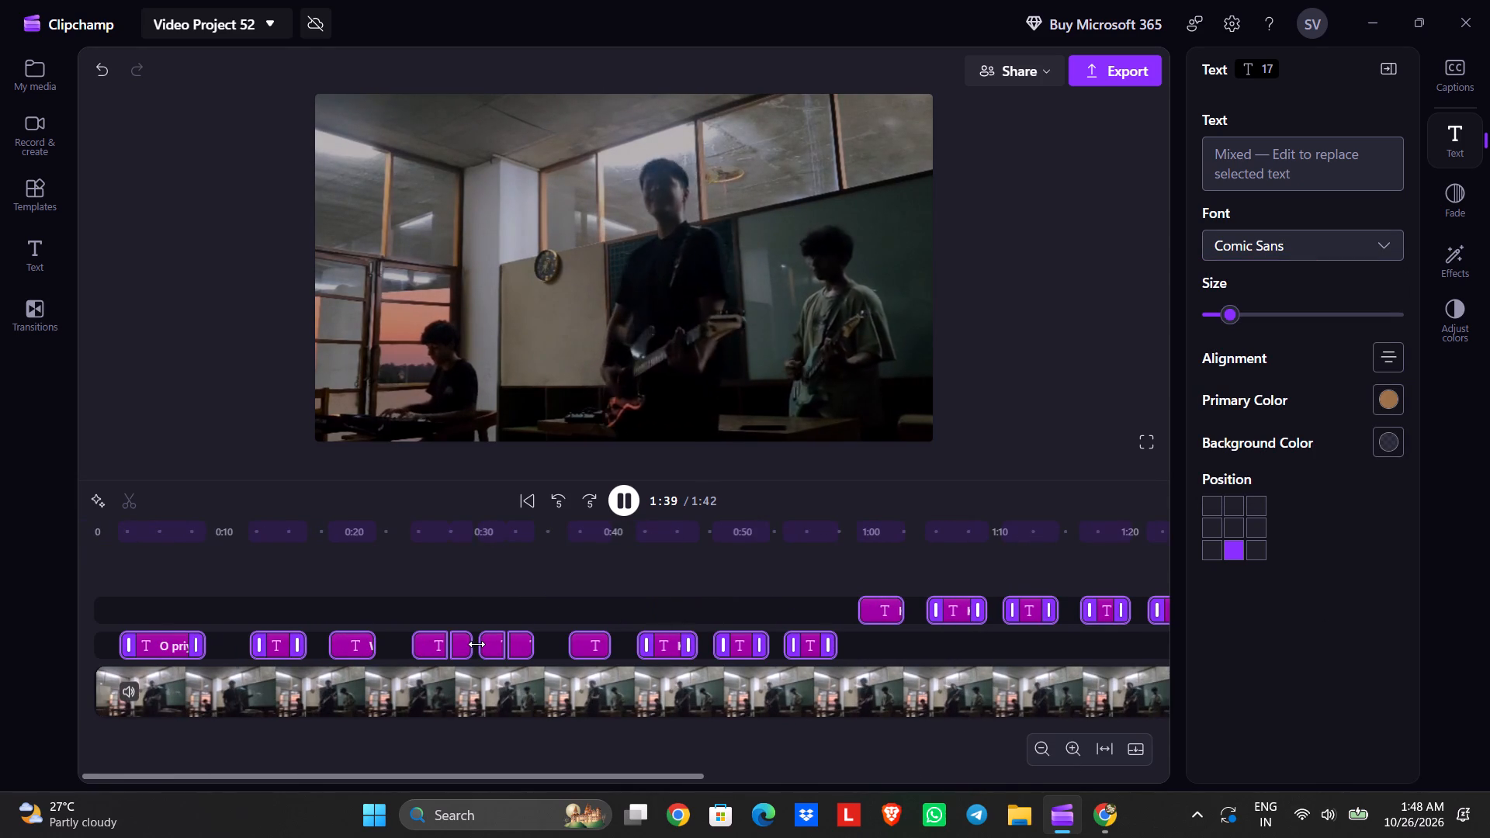
{"action": "scroll", "coordinate": [709, 630], "scroll_direction": "left", "scroll_amount": 1}
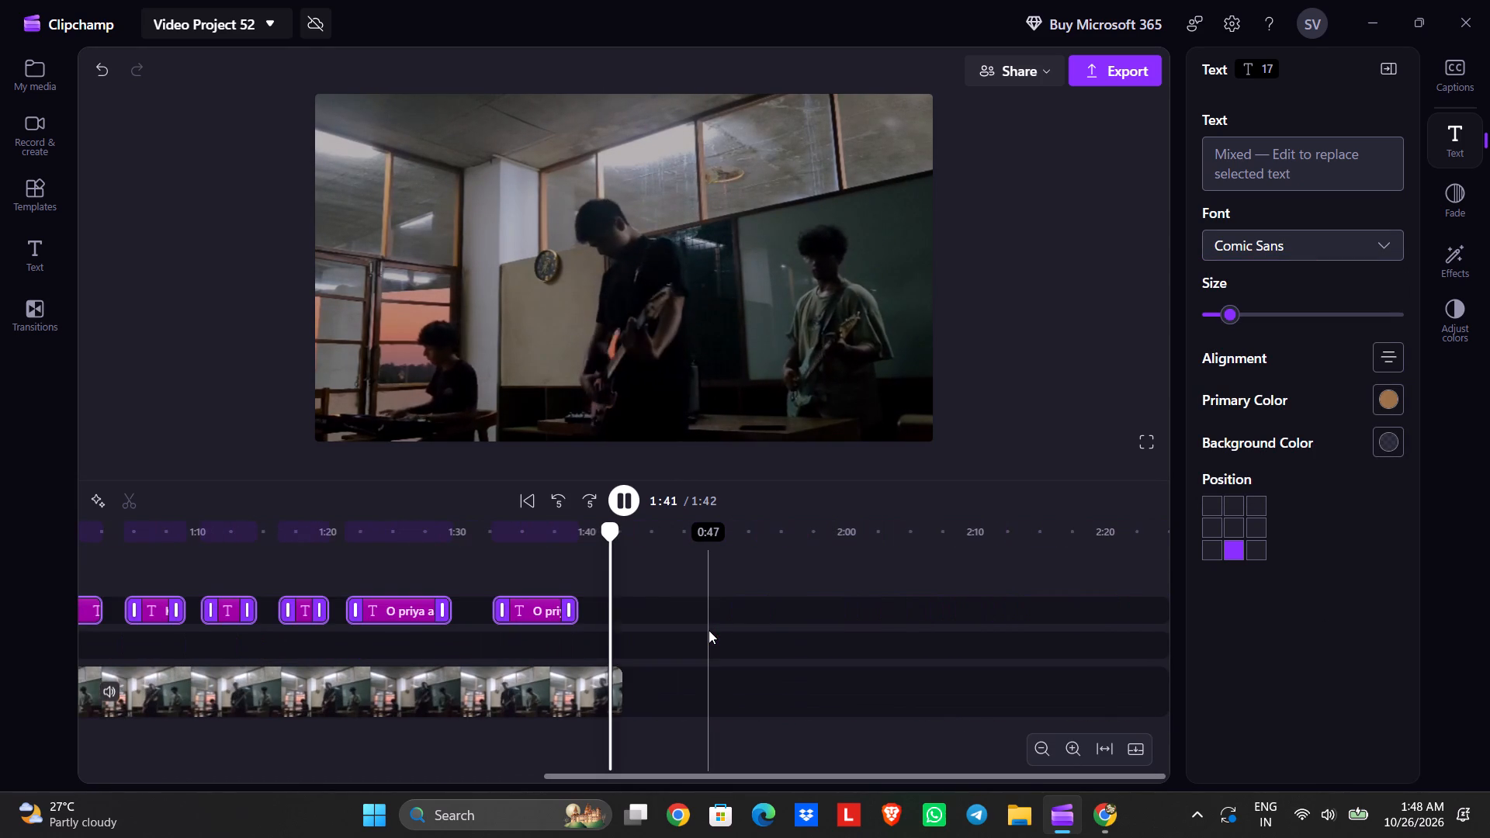
{"action": "scroll", "coordinate": [358, 611], "scroll_direction": "right", "scroll_amount": 6}
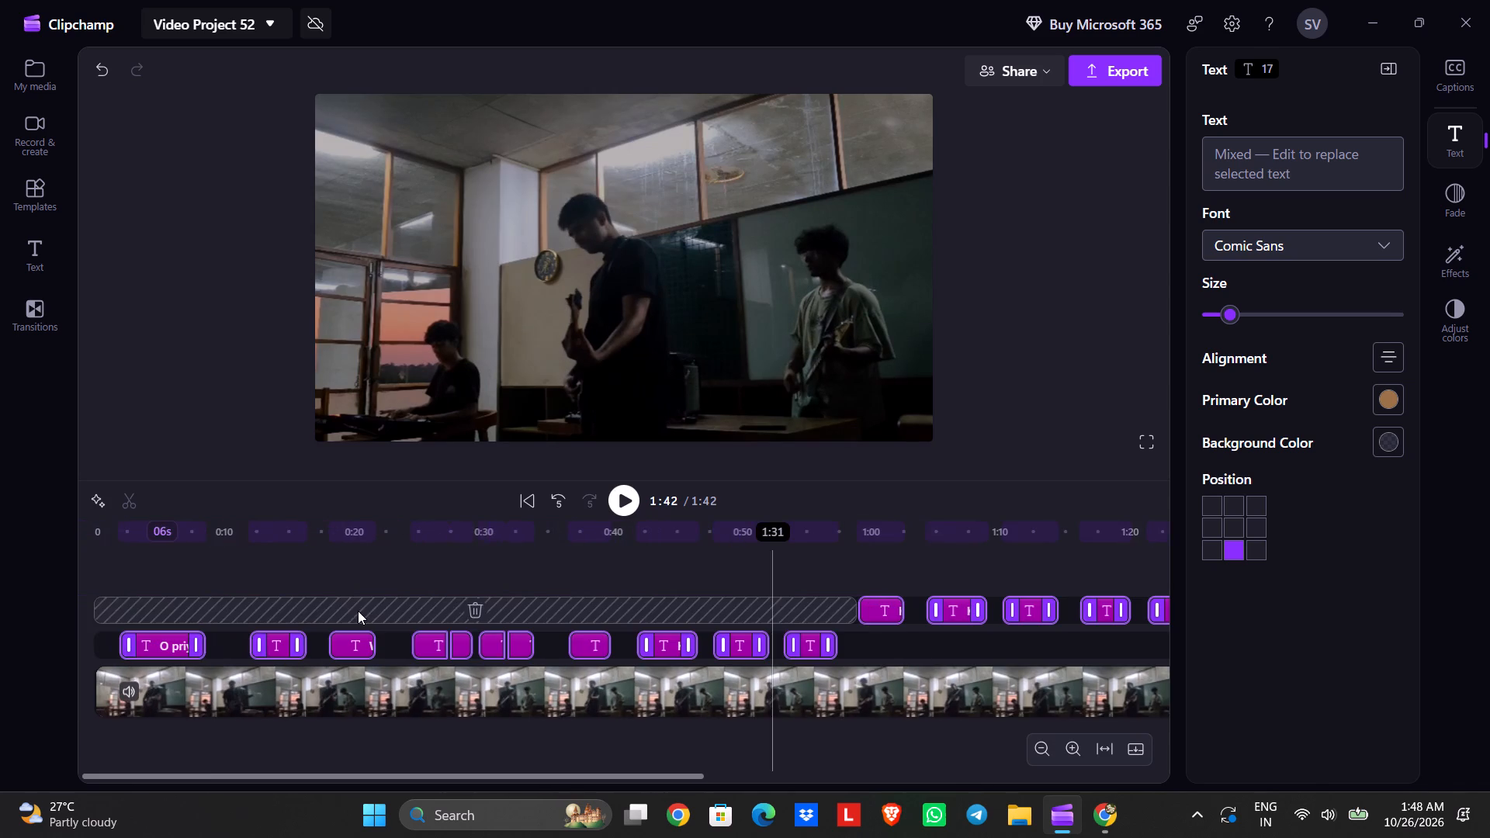
{"action": "left_click", "coordinate": [625, 504]}
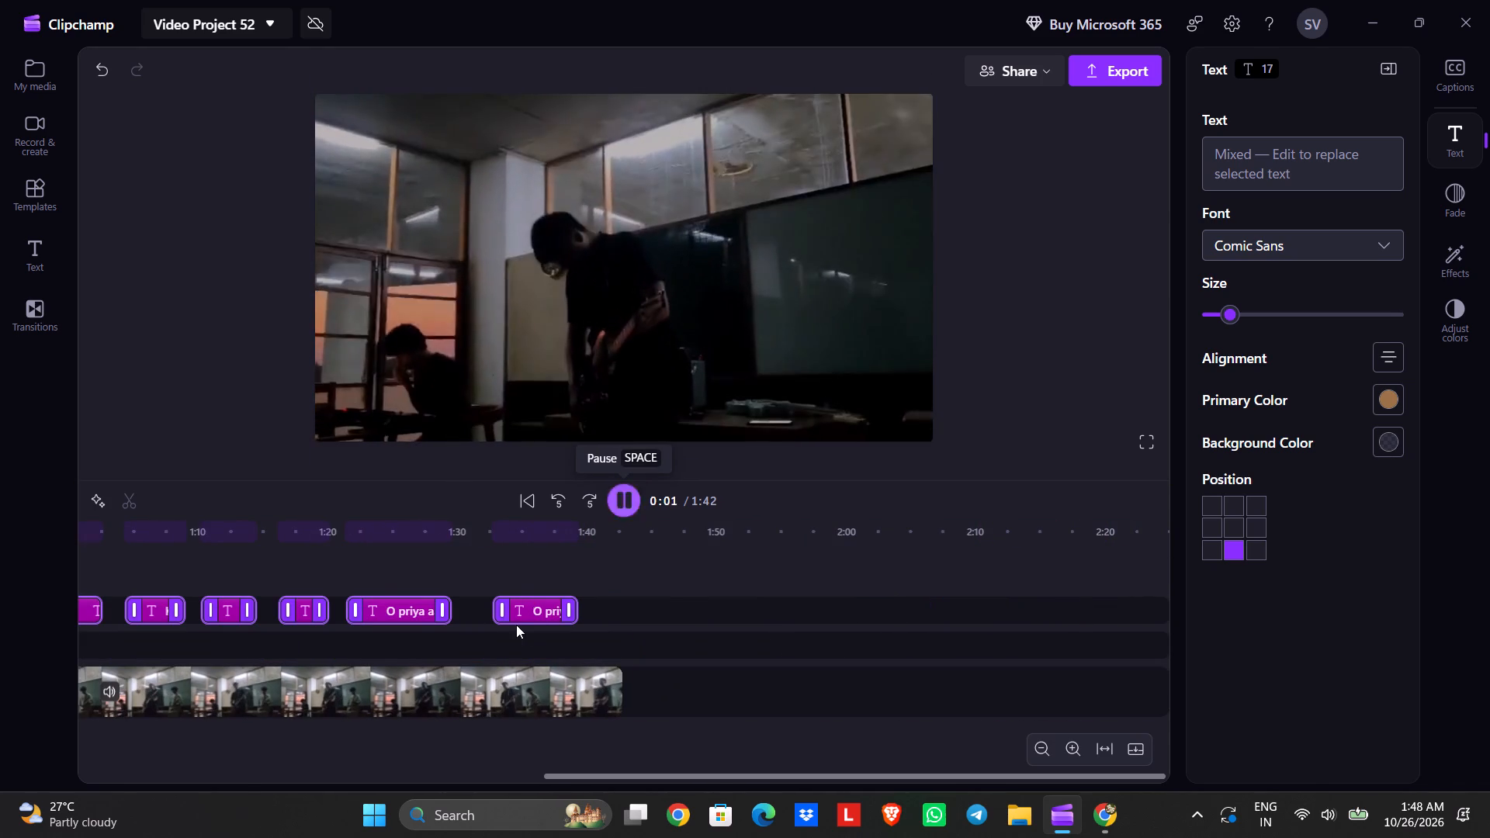
{"action": "scroll", "coordinate": [516, 625], "scroll_direction": "right", "scroll_amount": 6}
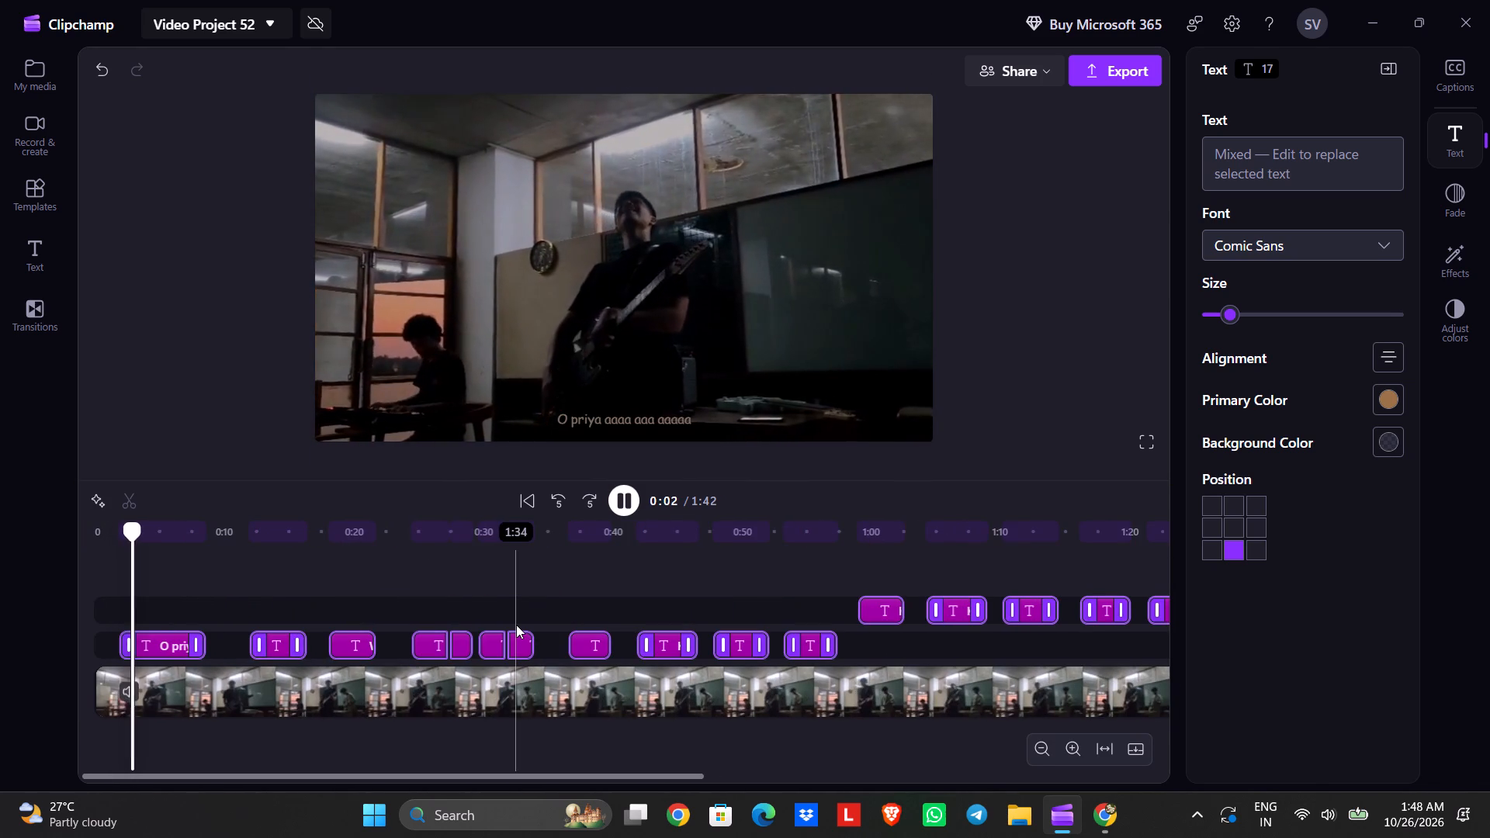
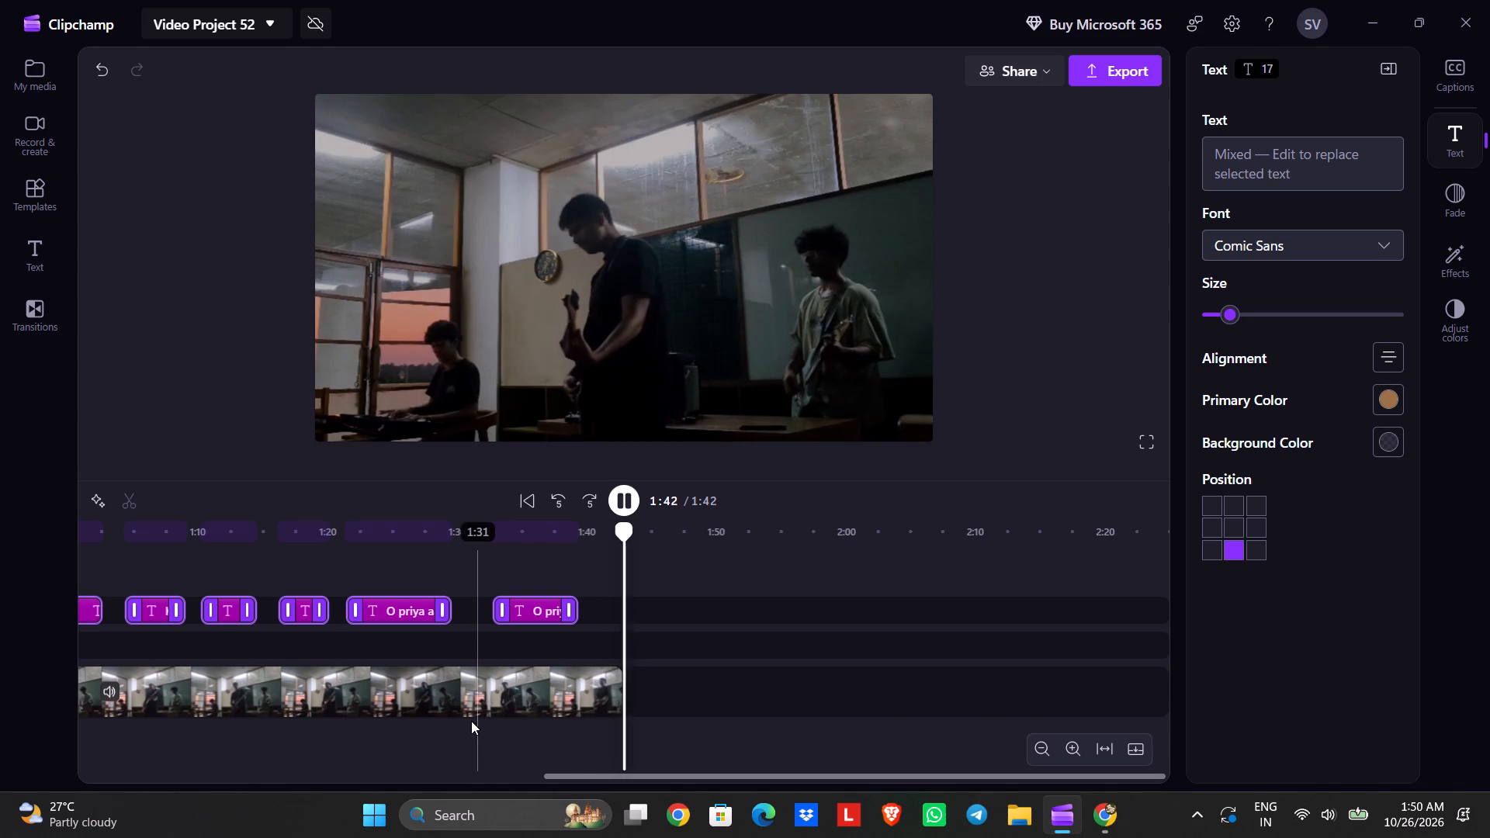
Replay the video from the beginning to check the first caption on the lower text track.
{"action": "scroll", "coordinate": [471, 721], "scroll_direction": "right", "scroll_amount": 5}
{"action": "key", "text": "space"}
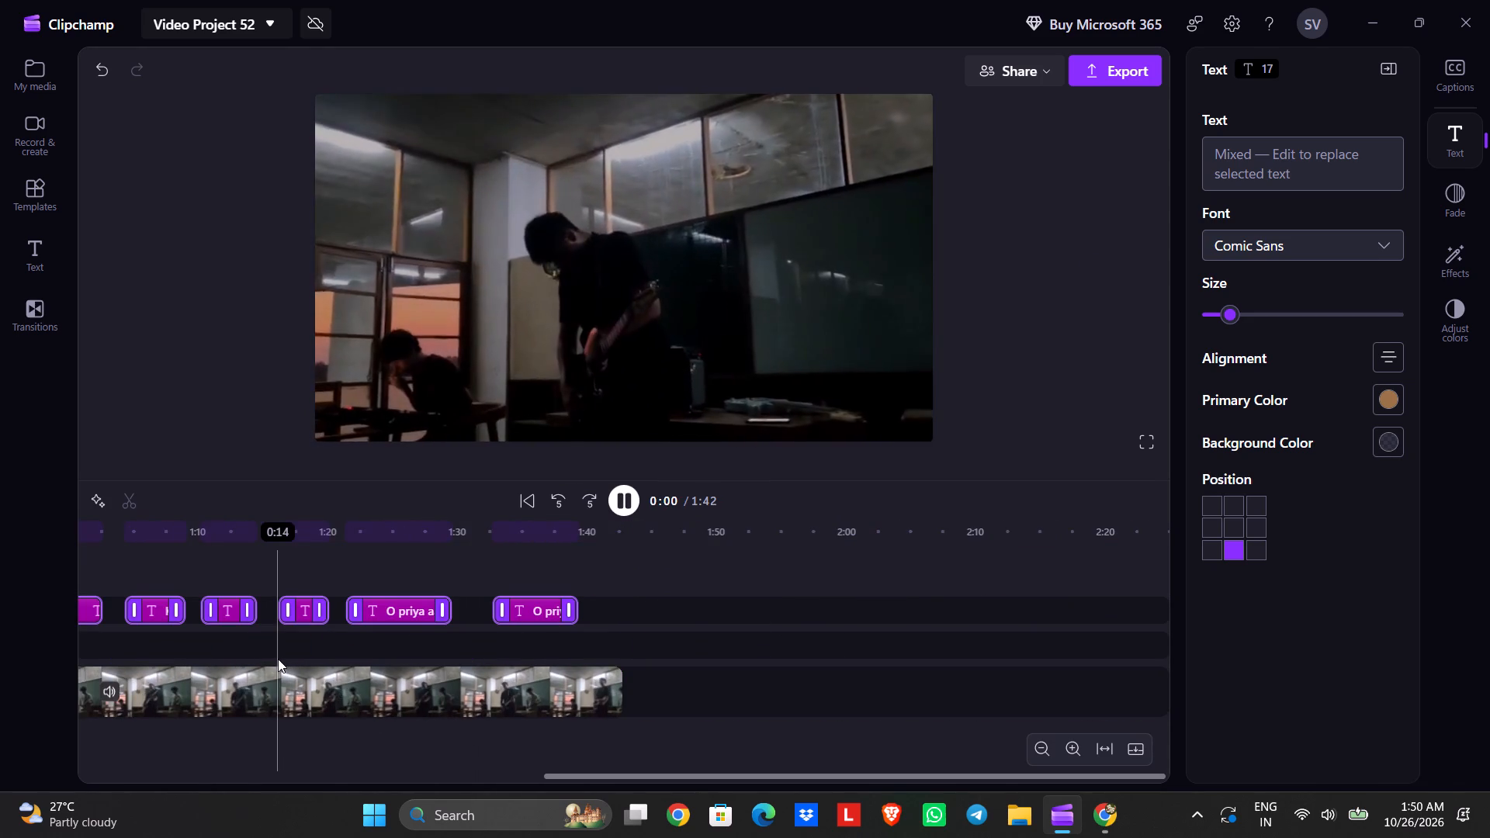
{"action": "scroll", "coordinate": [696, 602], "scroll_direction": "right", "scroll_amount": 5}
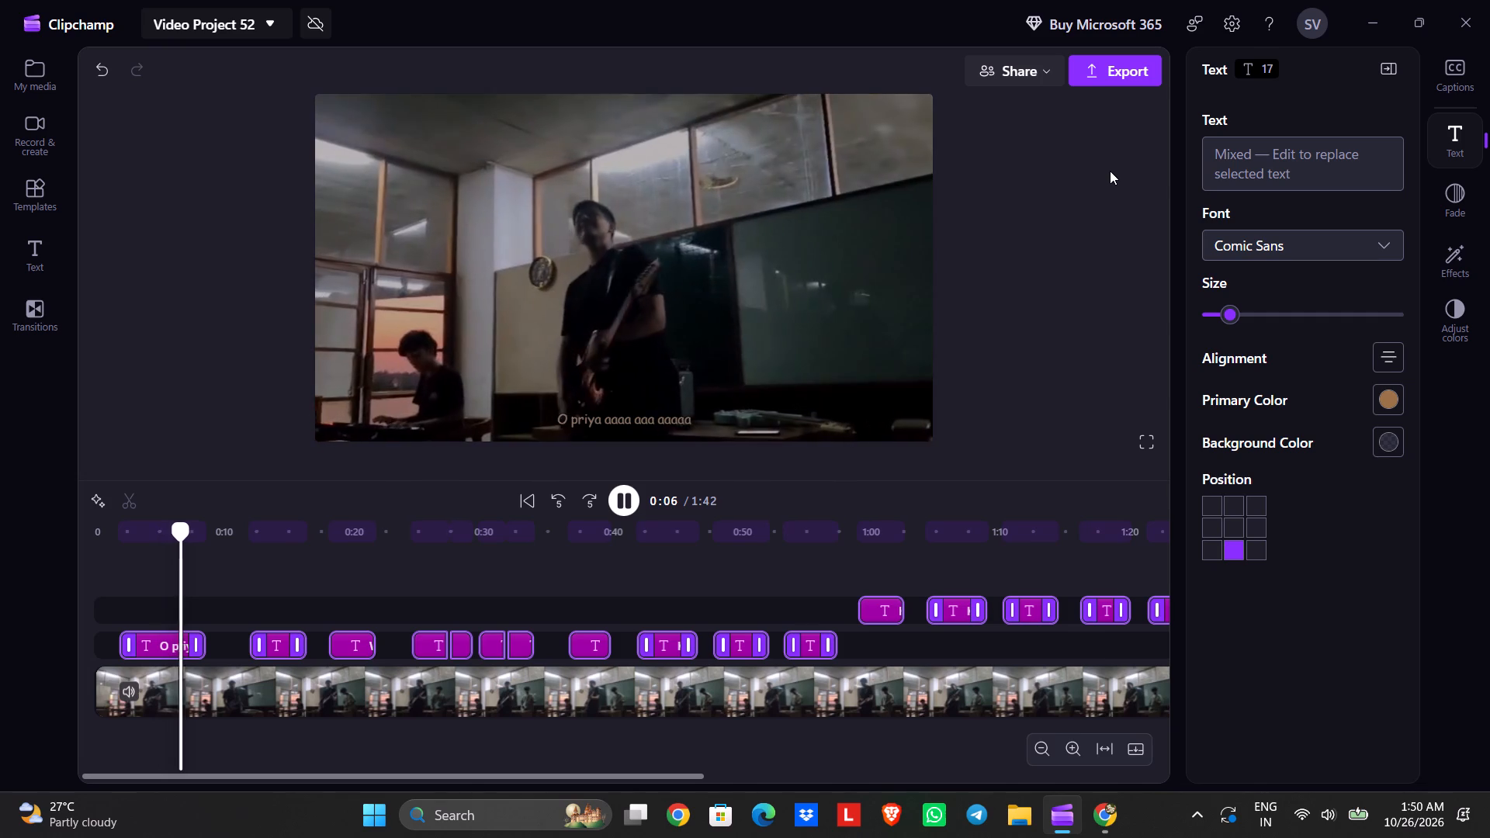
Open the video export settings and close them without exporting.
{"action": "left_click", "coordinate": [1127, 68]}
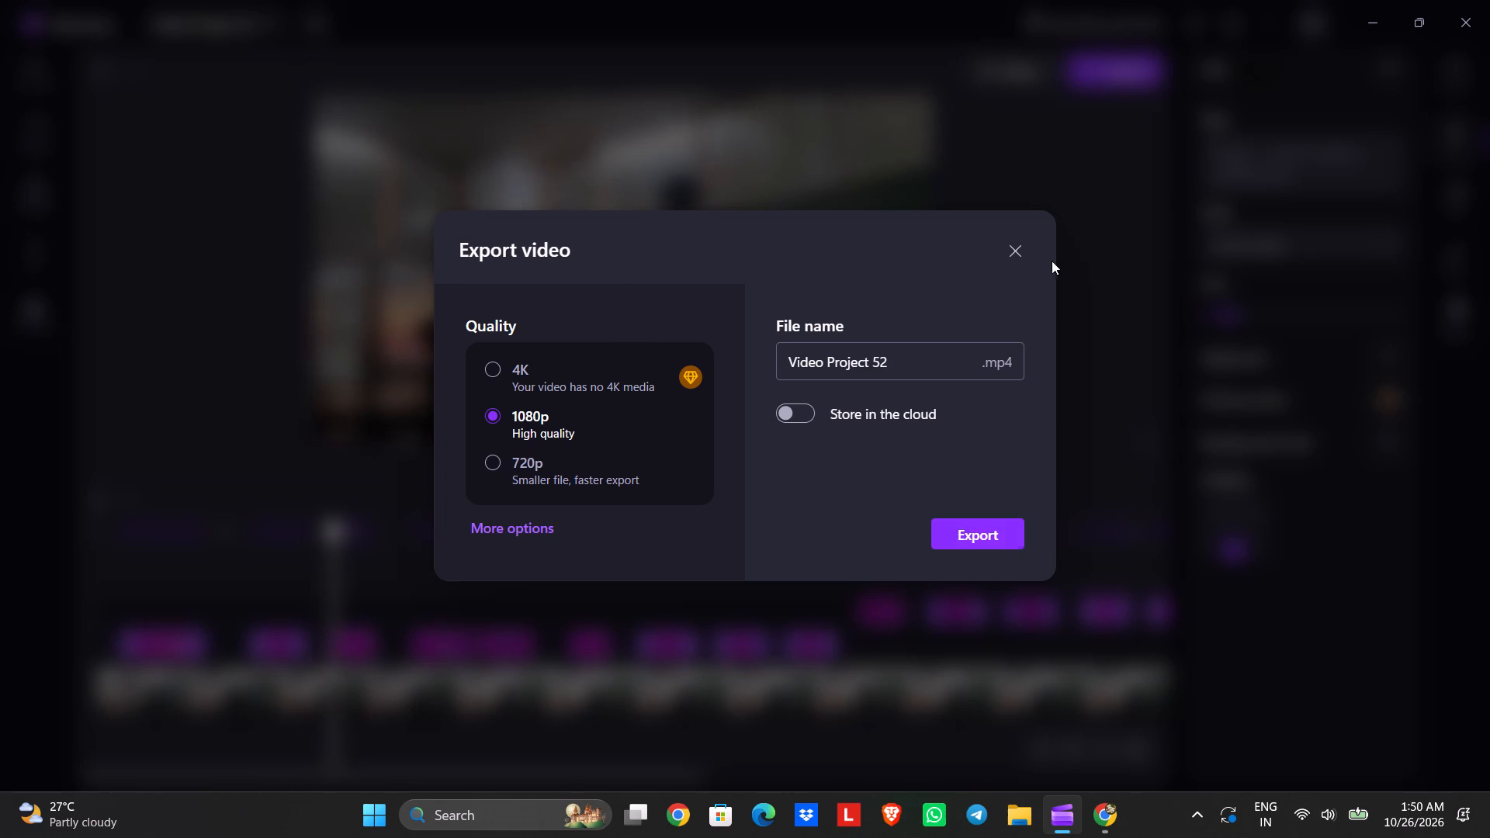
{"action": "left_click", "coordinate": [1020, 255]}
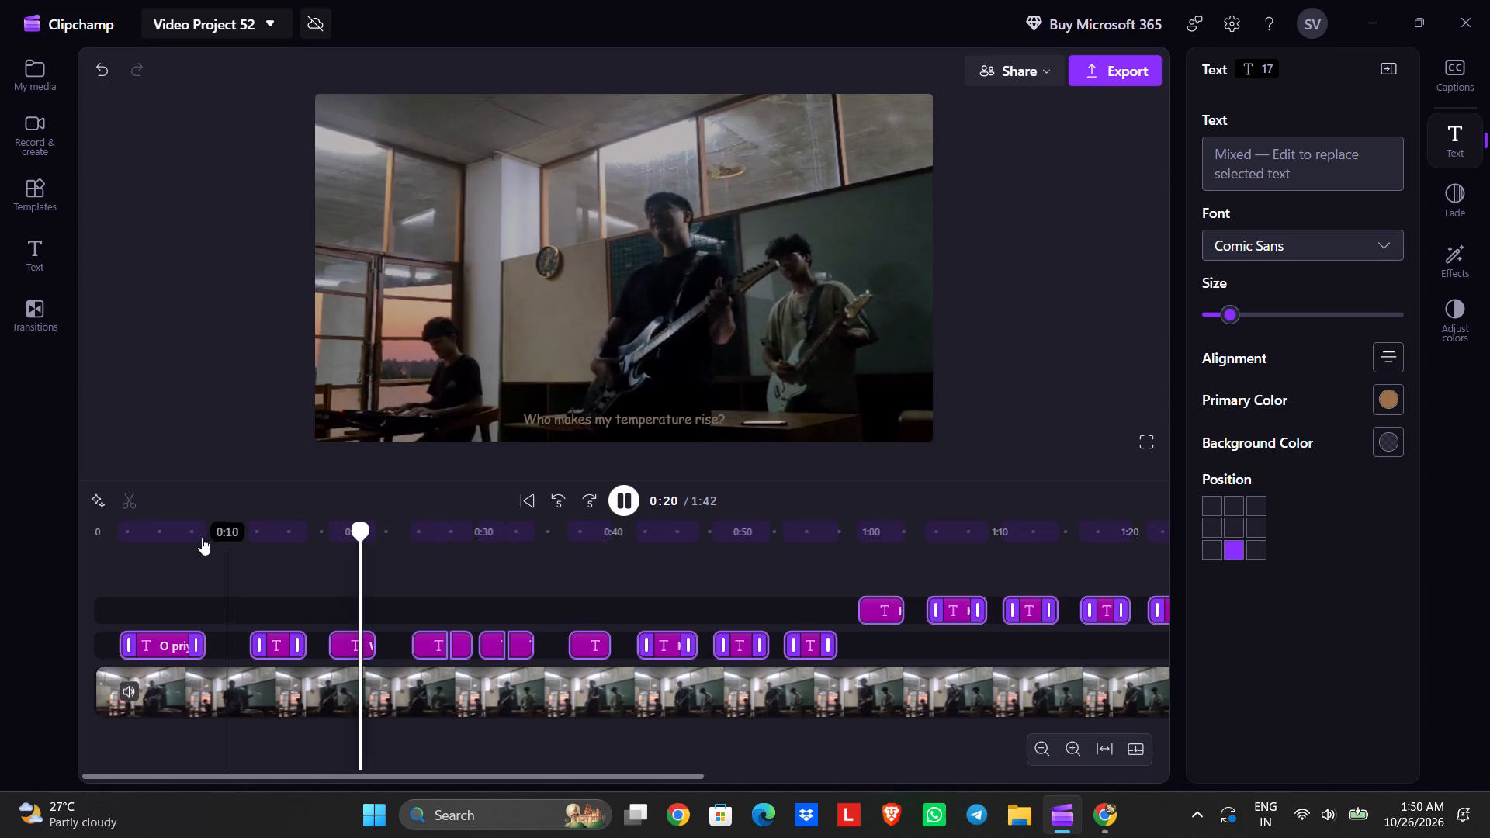
Play the video from the start in full screen, return to the editor, and pause at about 1:39 after reviewing the captions.
{"action": "left_click", "coordinate": [105, 540]}
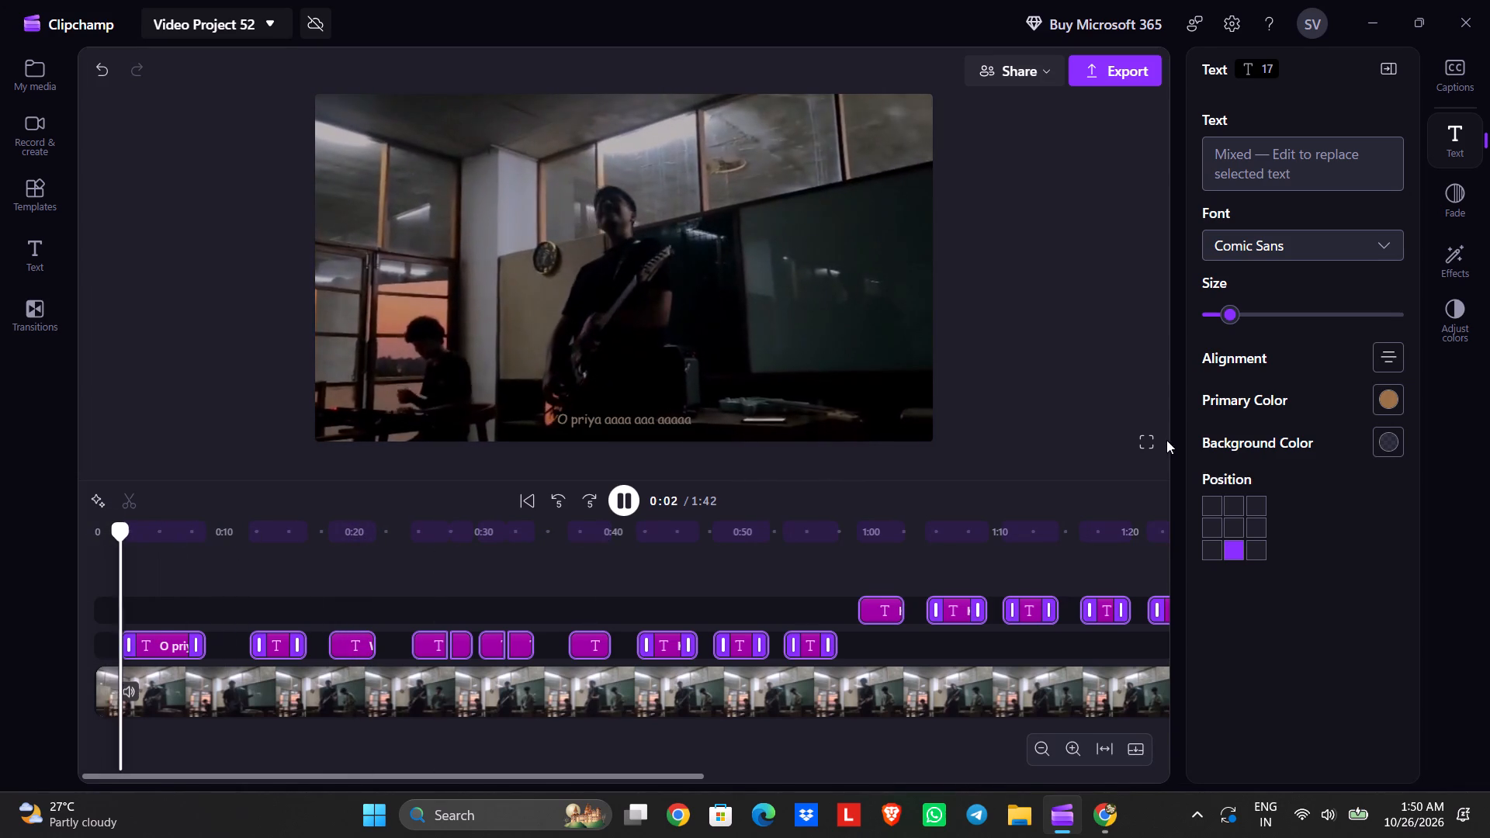
{"action": "left_click", "coordinate": [1147, 442]}
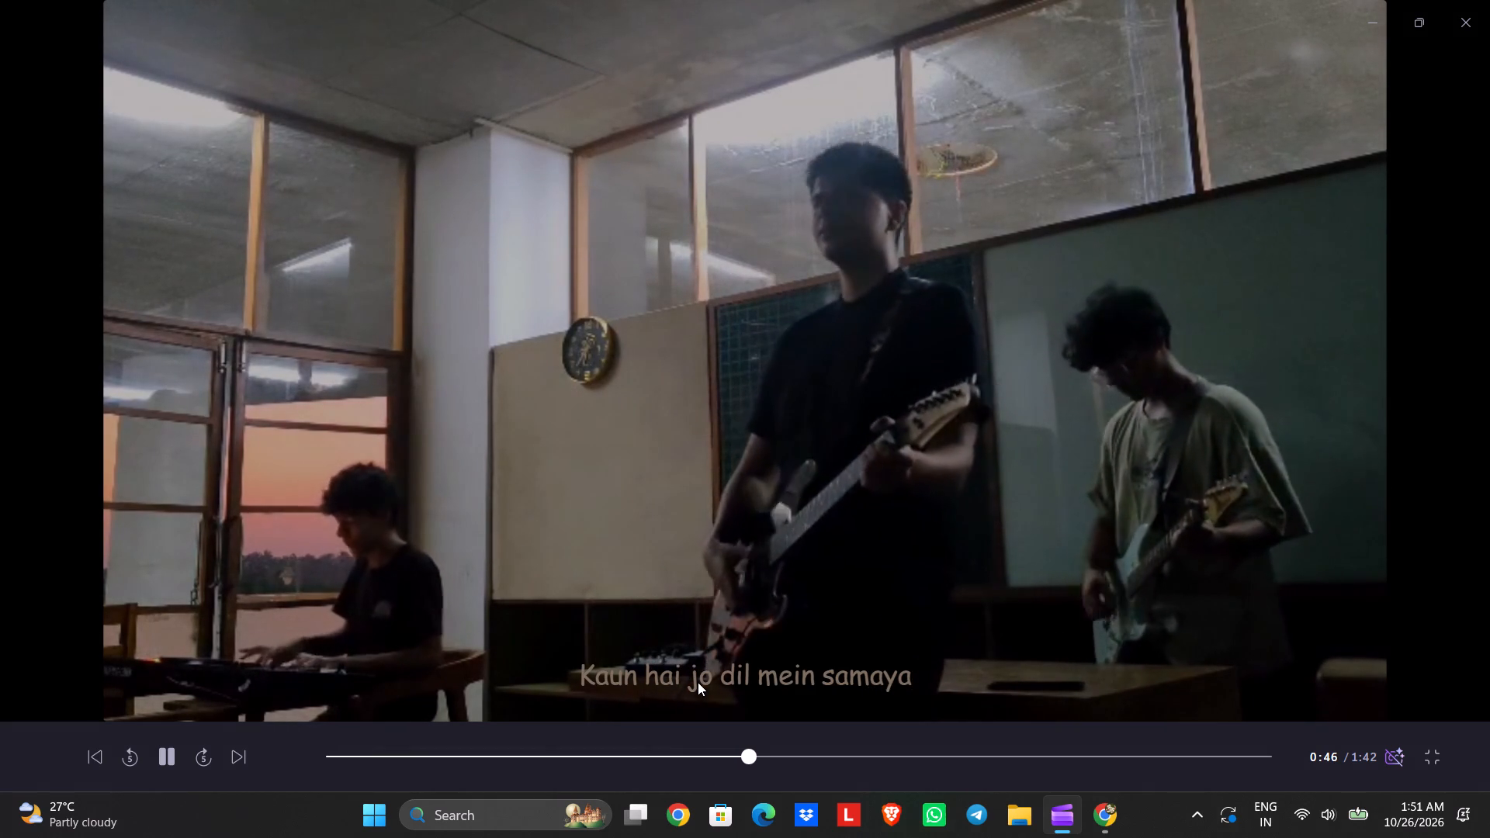
{"action": "left_click", "coordinate": [1421, 757]}
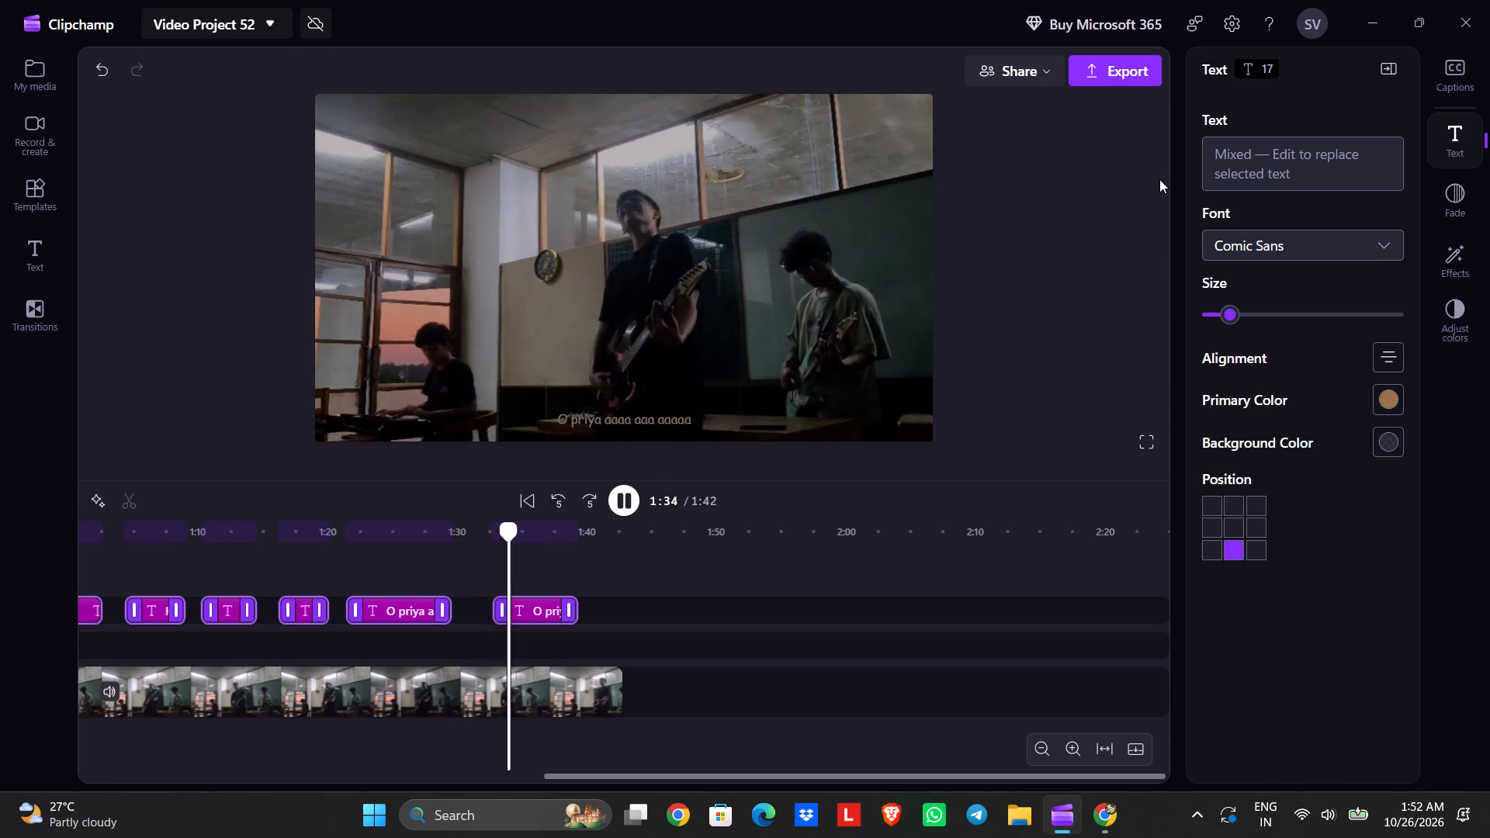
{"action": "left_click", "coordinate": [621, 496]}
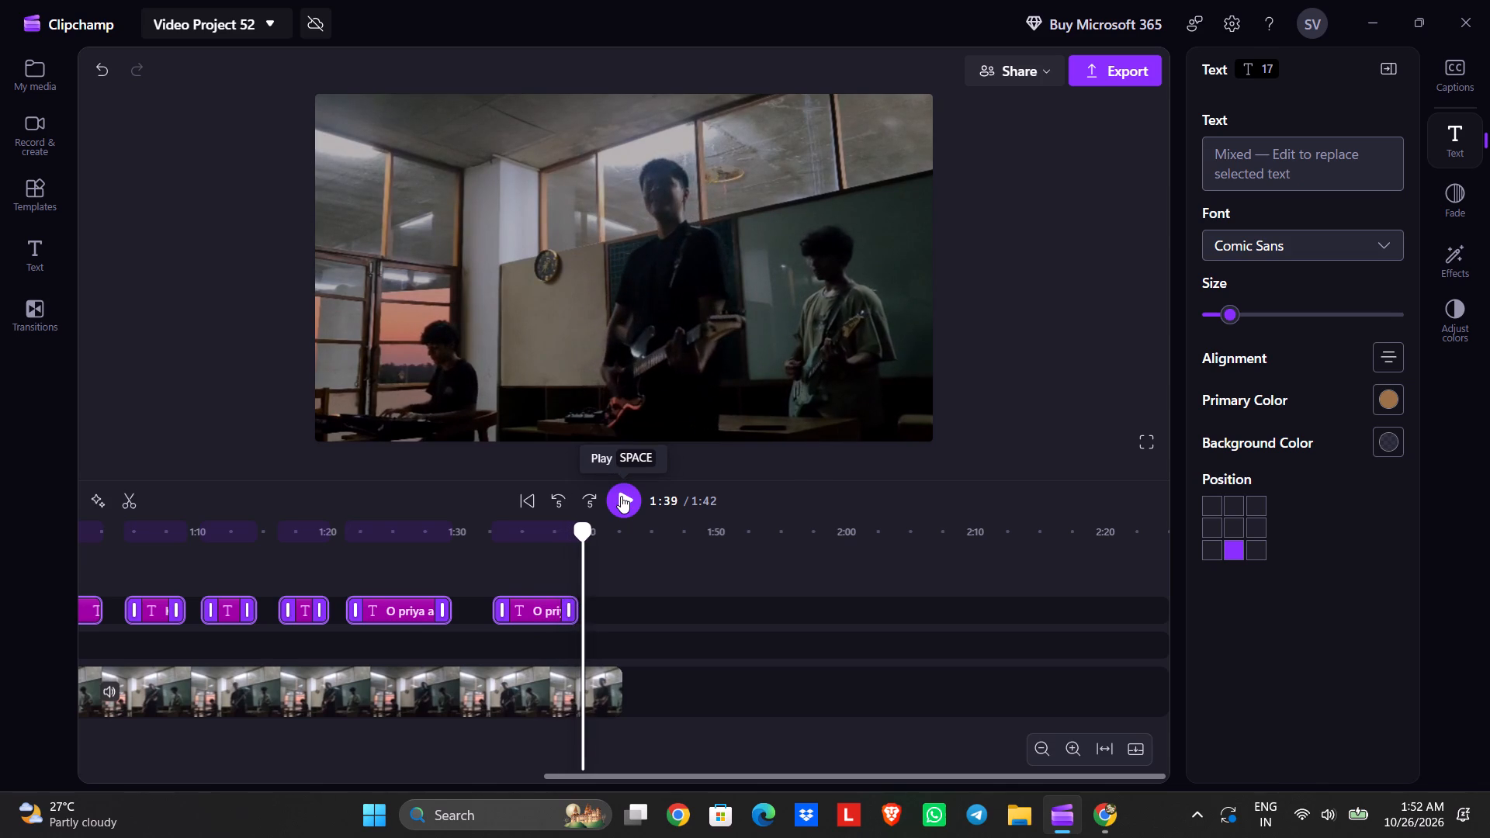
Open the export settings for the captioned band video.
{"action": "left_click", "coordinate": [1121, 71]}
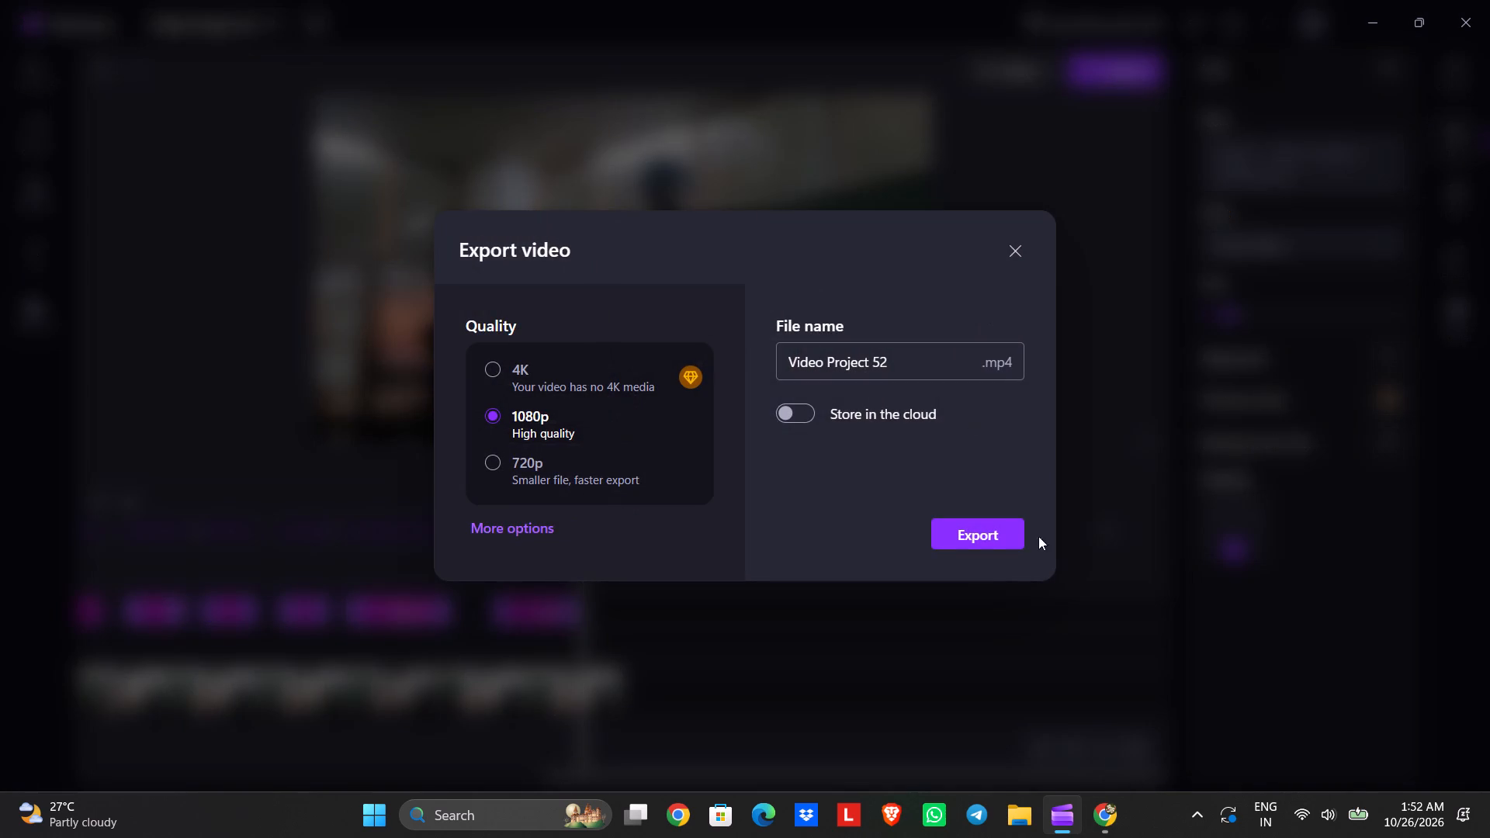
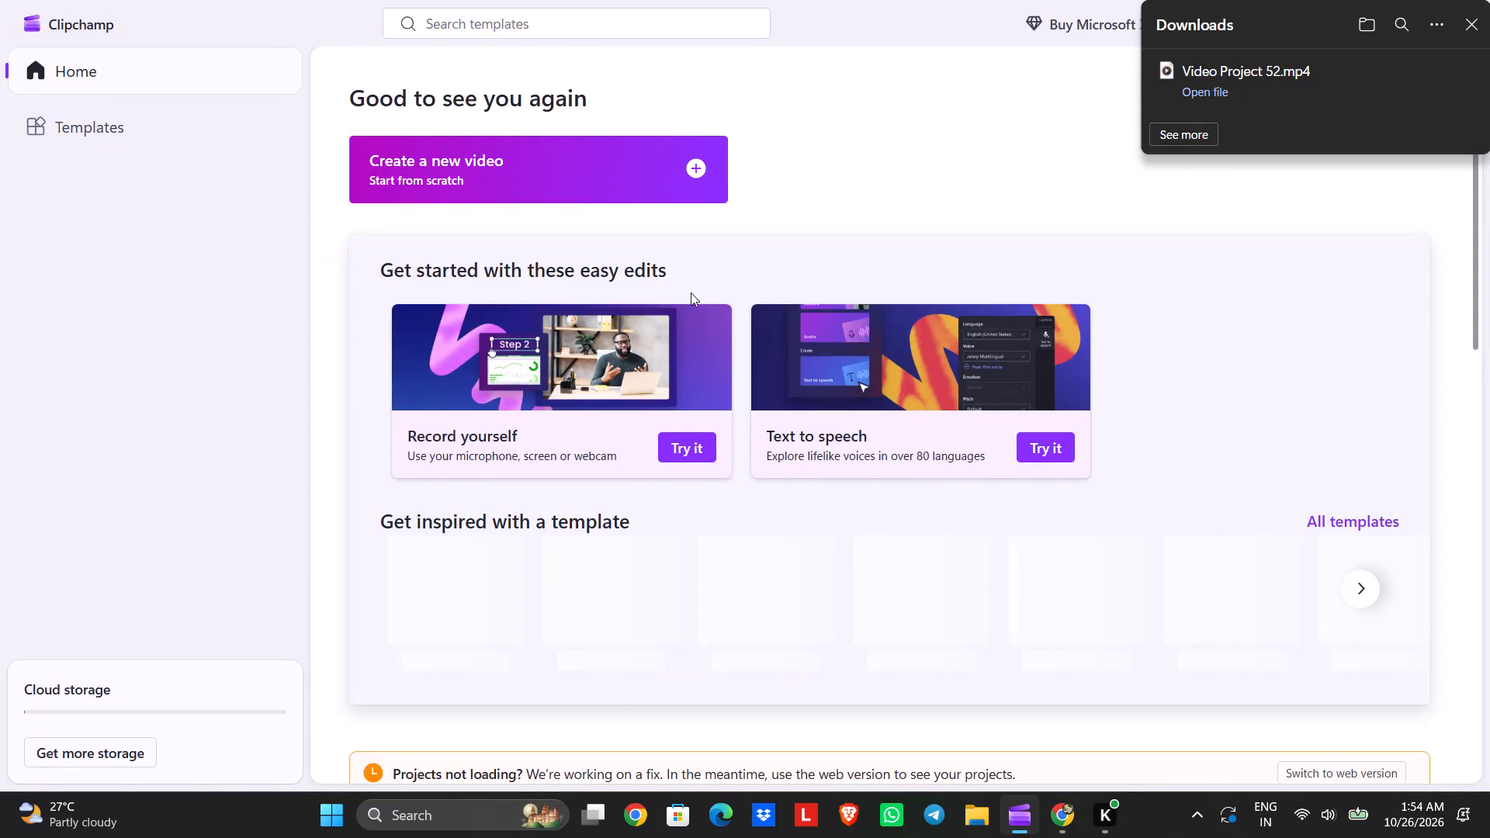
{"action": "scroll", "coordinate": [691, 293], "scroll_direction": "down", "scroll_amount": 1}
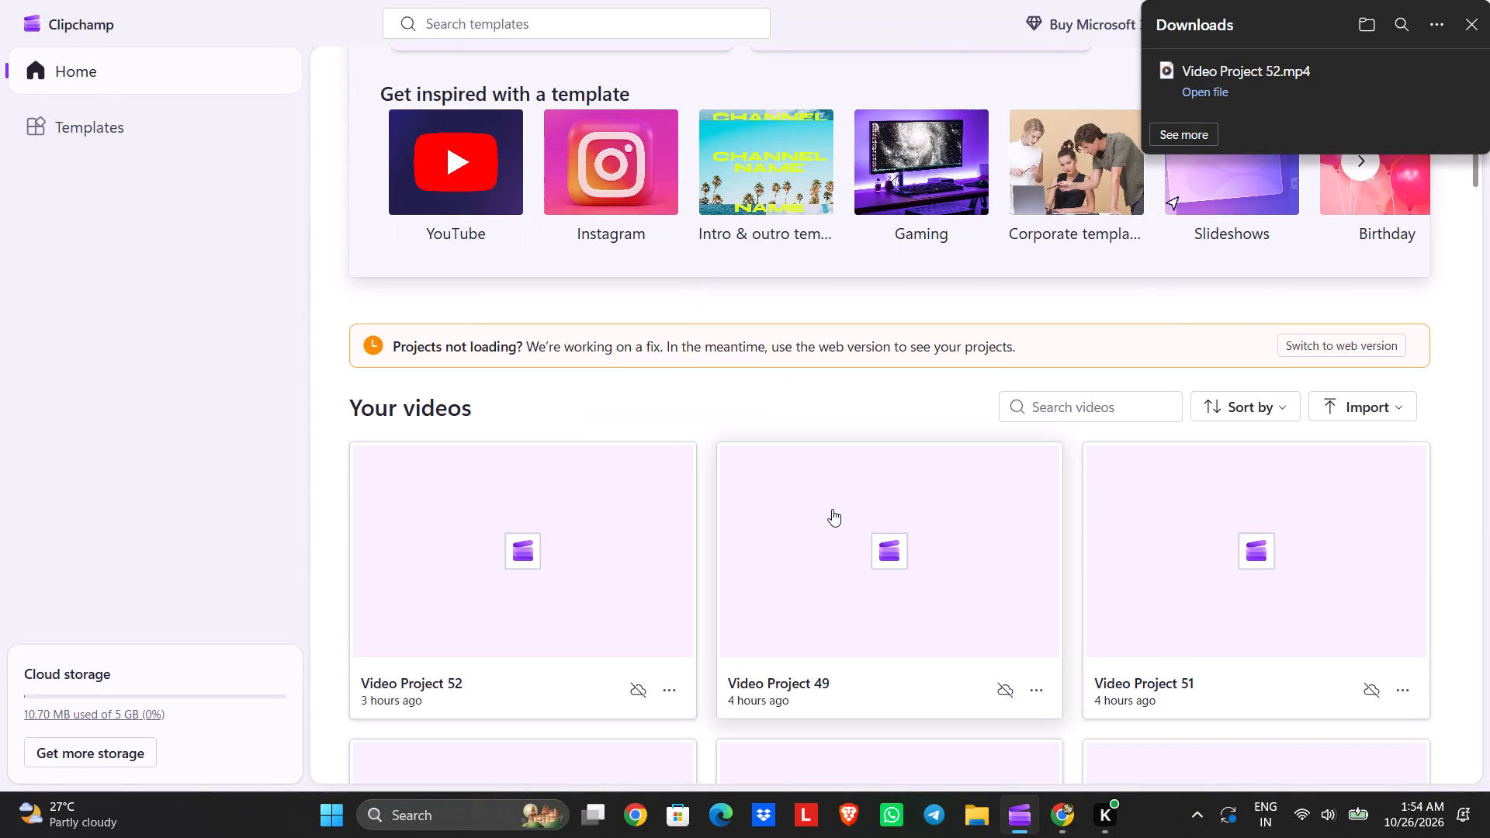
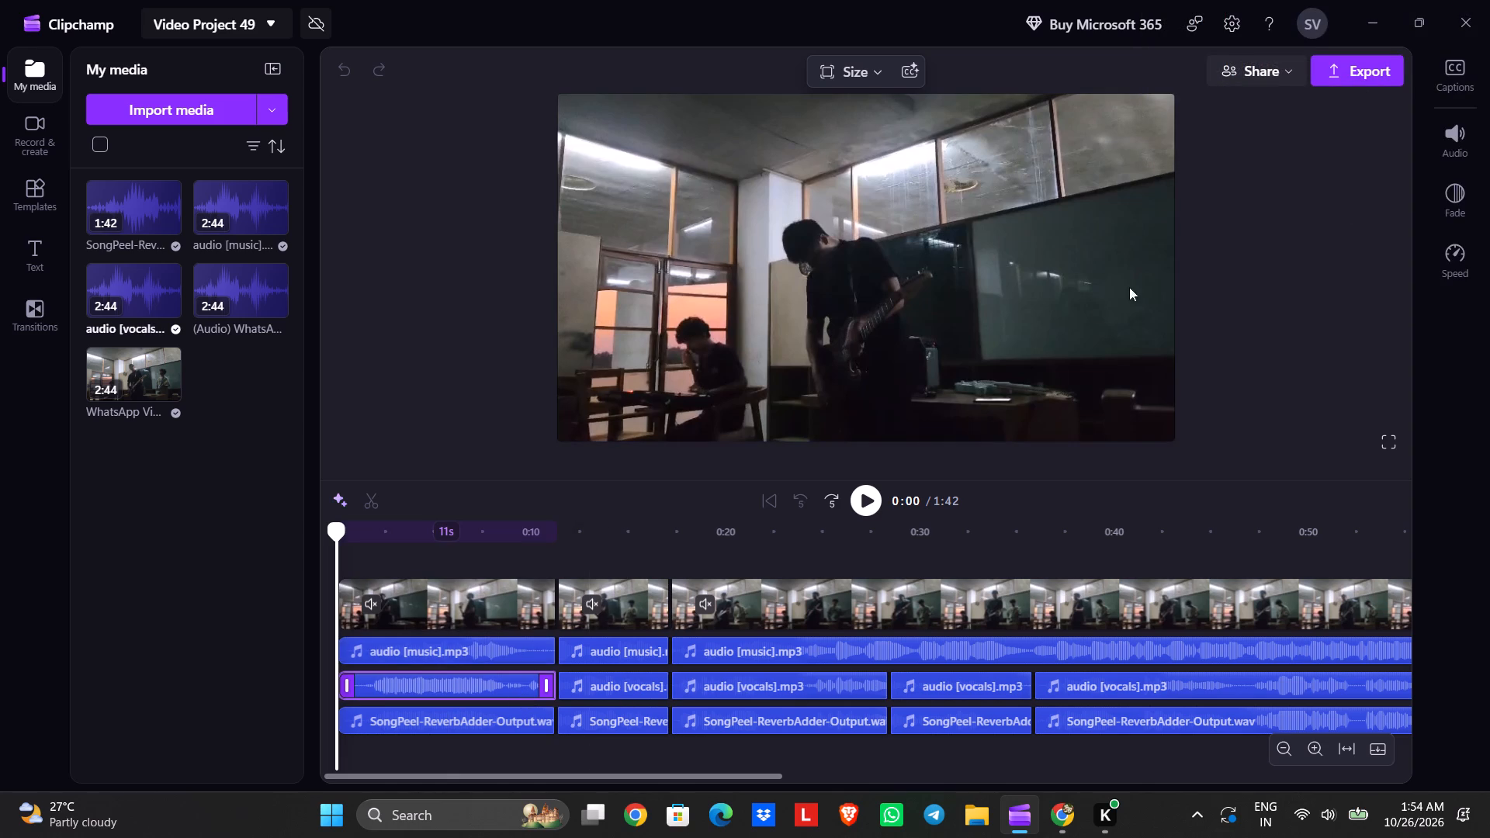
Check the volume levels of the vocals clips, the long music clip and, during playback, the last ReverbAdder clip.
{"action": "left_click", "coordinate": [1454, 146]}
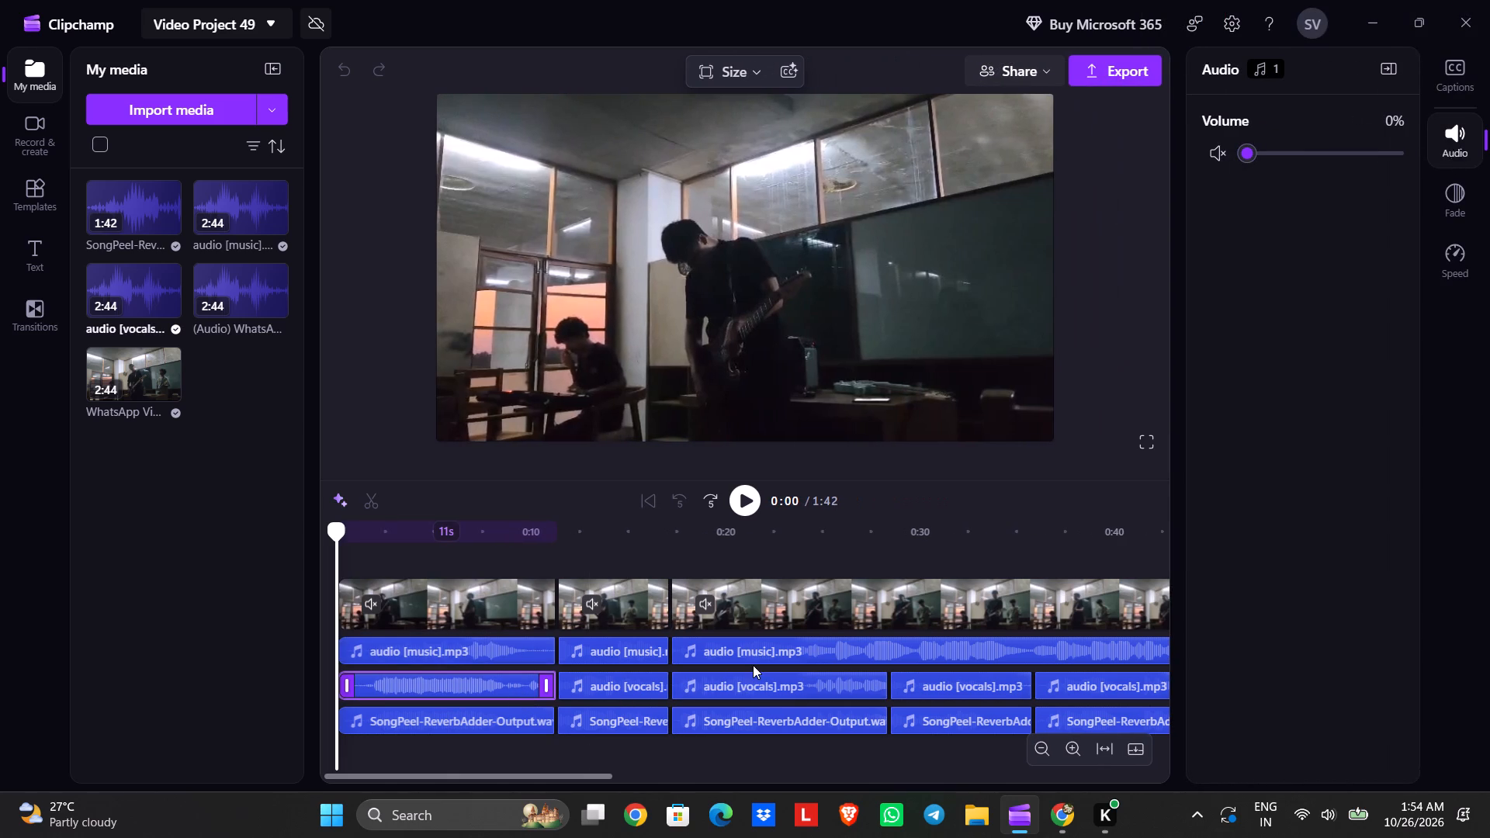
{"action": "left_click", "coordinate": [592, 690]}
{"action": "left_click", "coordinate": [765, 692]}
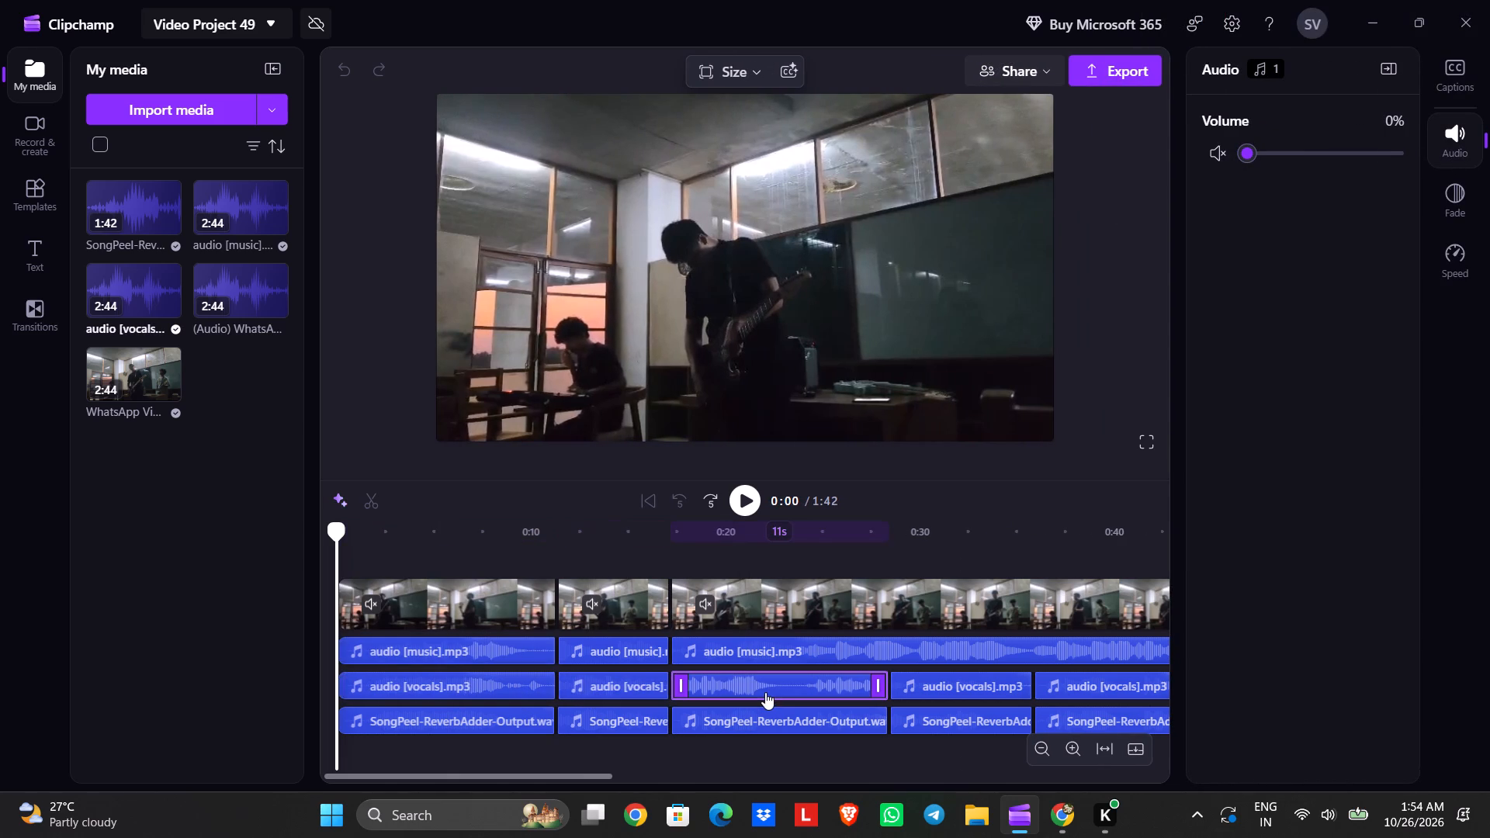
{"action": "left_click", "coordinate": [990, 692]}
{"action": "left_click", "coordinate": [1142, 690]}
{"action": "left_click", "coordinate": [1092, 736]}
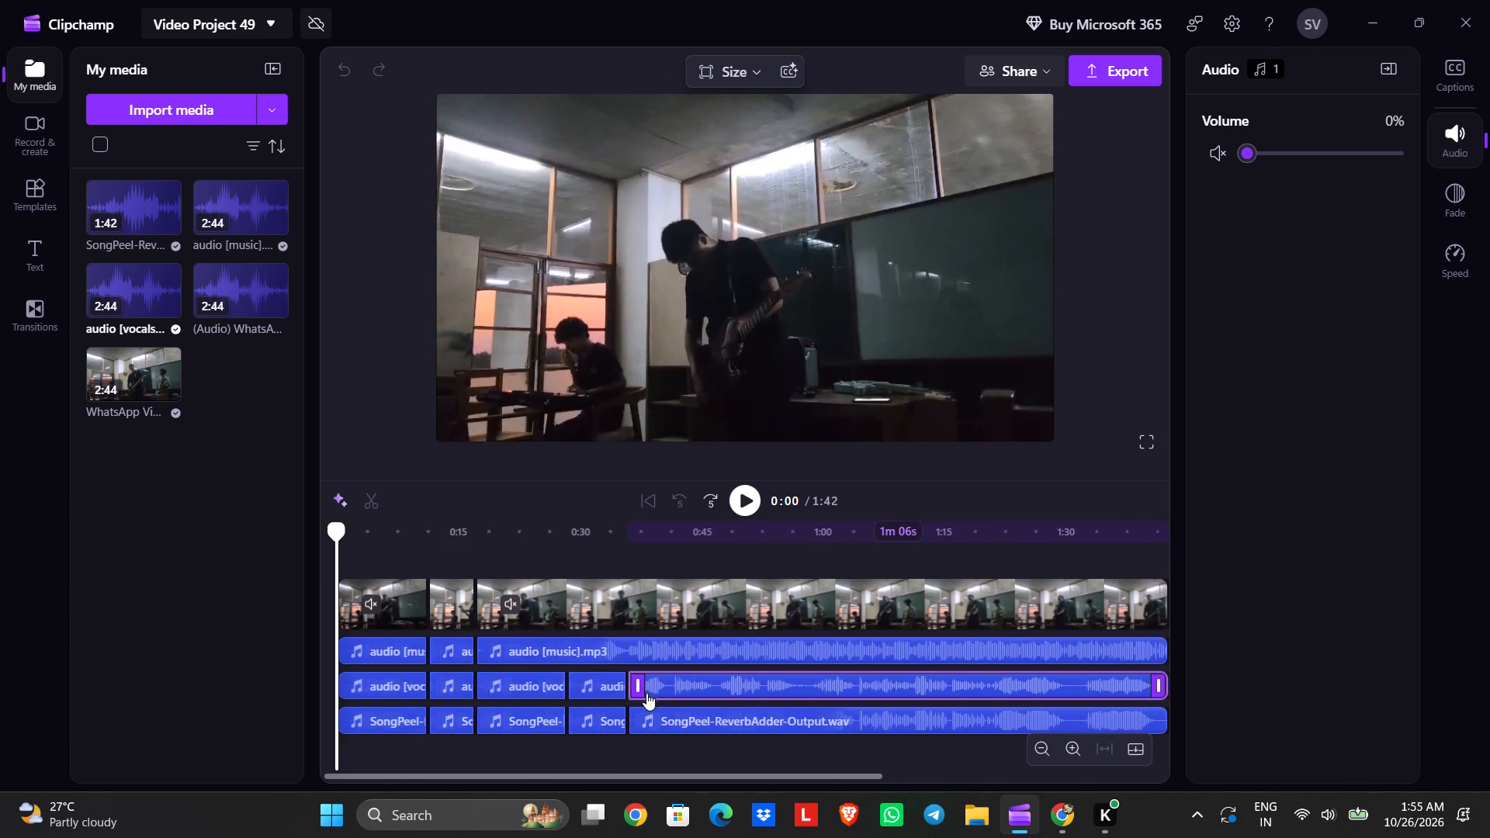
{"action": "left_click", "coordinate": [646, 655]}
{"action": "left_click", "coordinate": [747, 505]}
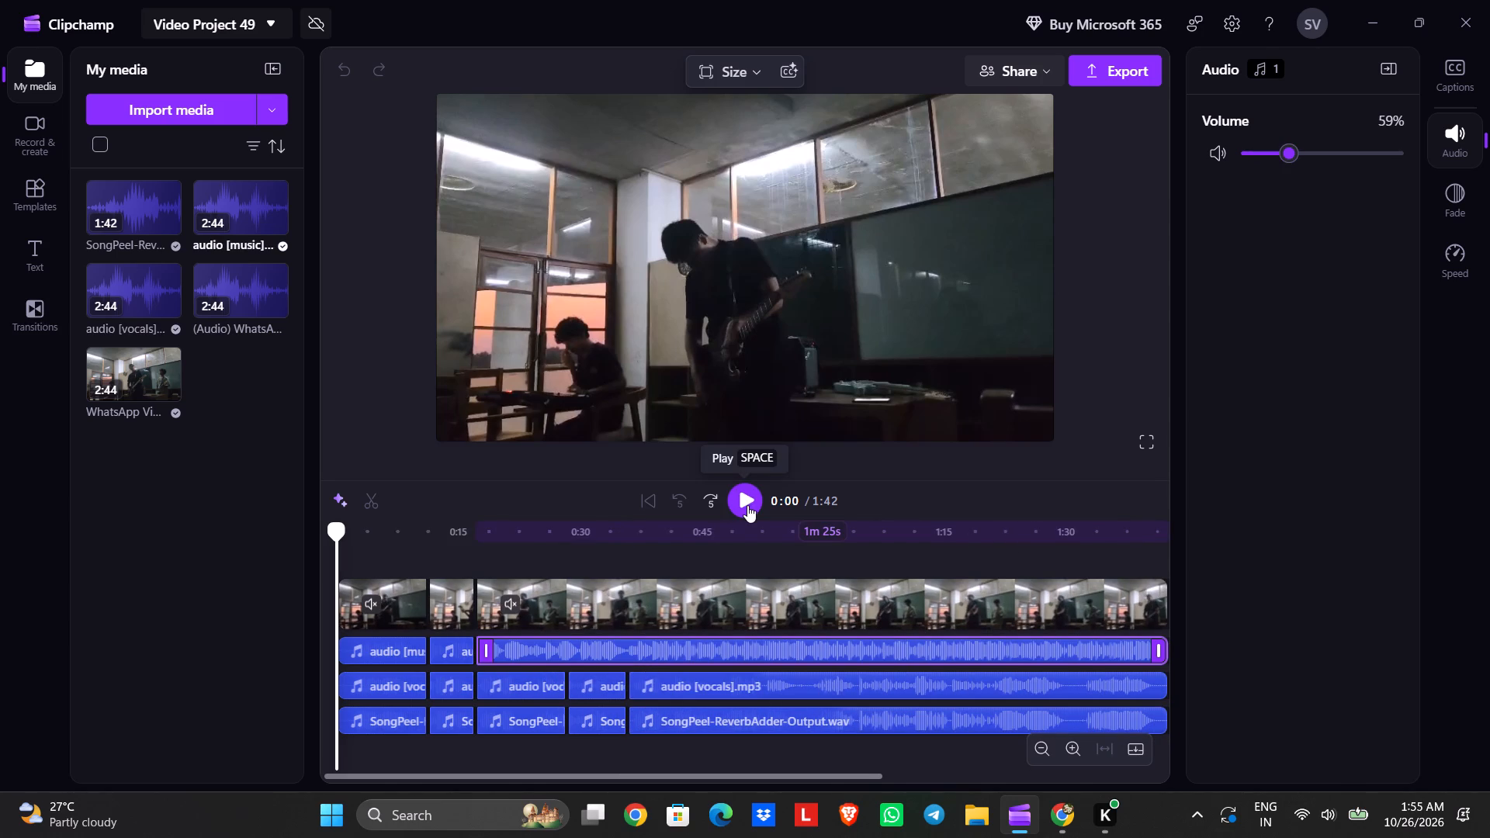
{"action": "left_click", "coordinate": [784, 716]}
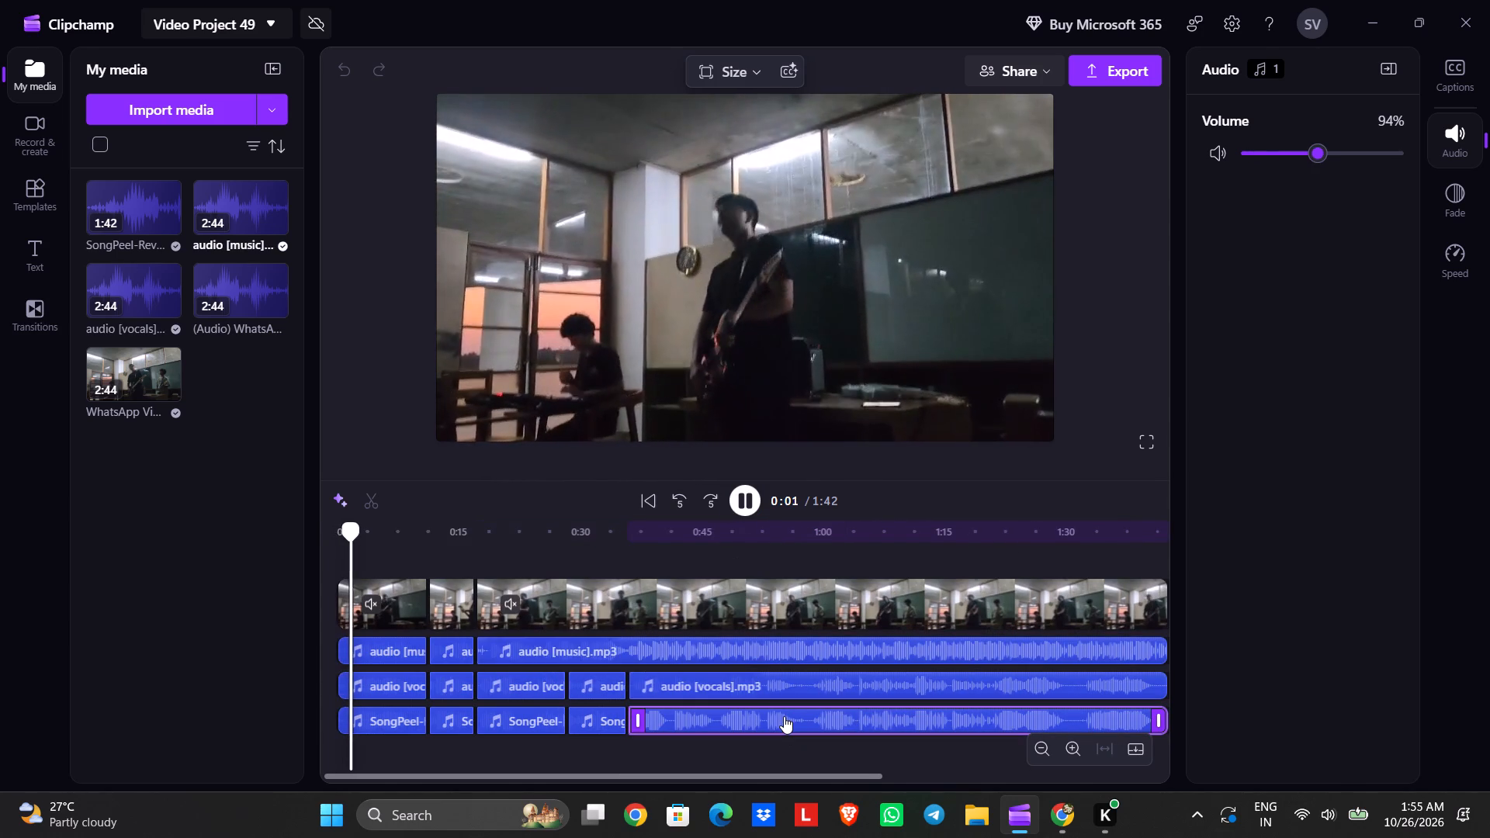
Preview the video with its mixed audio from about 0:56 and from about 1:18.
{"action": "left_click", "coordinate": [794, 551]}
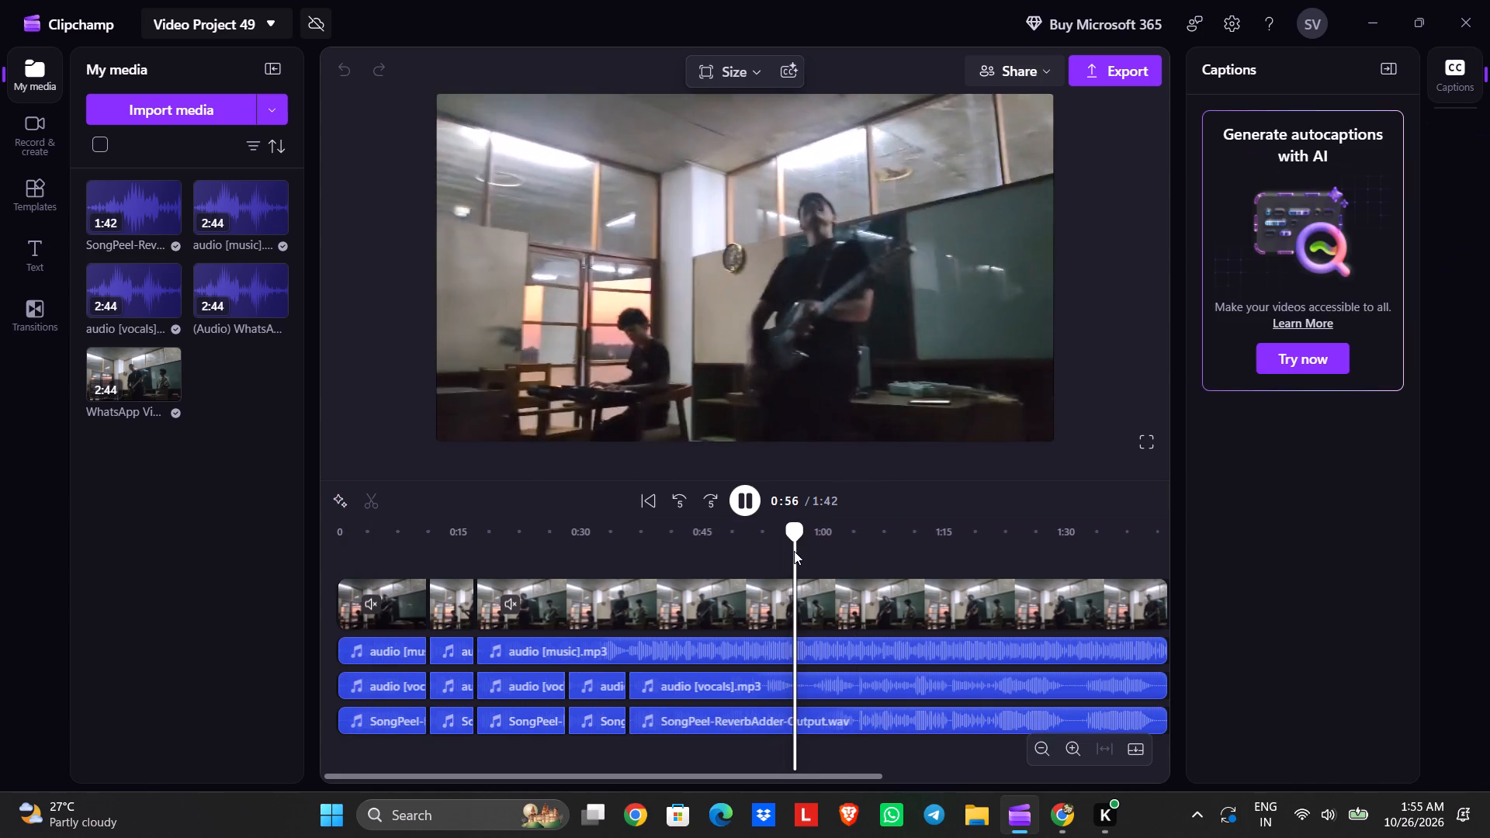
{"action": "left_click", "coordinate": [968, 566]}
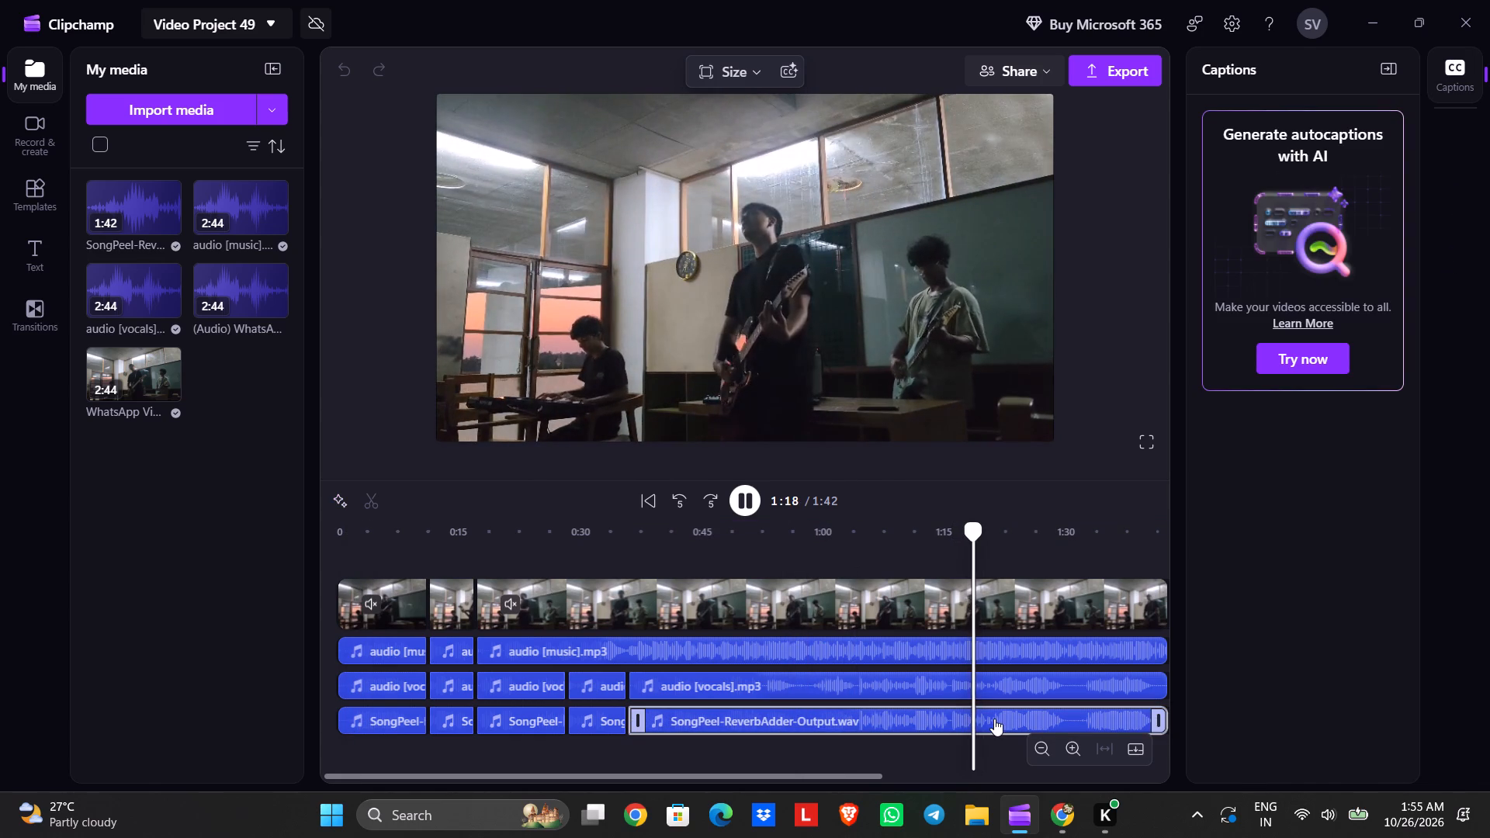
{"action": "scroll", "coordinate": [934, 719], "scroll_direction": "left", "scroll_amount": 1}
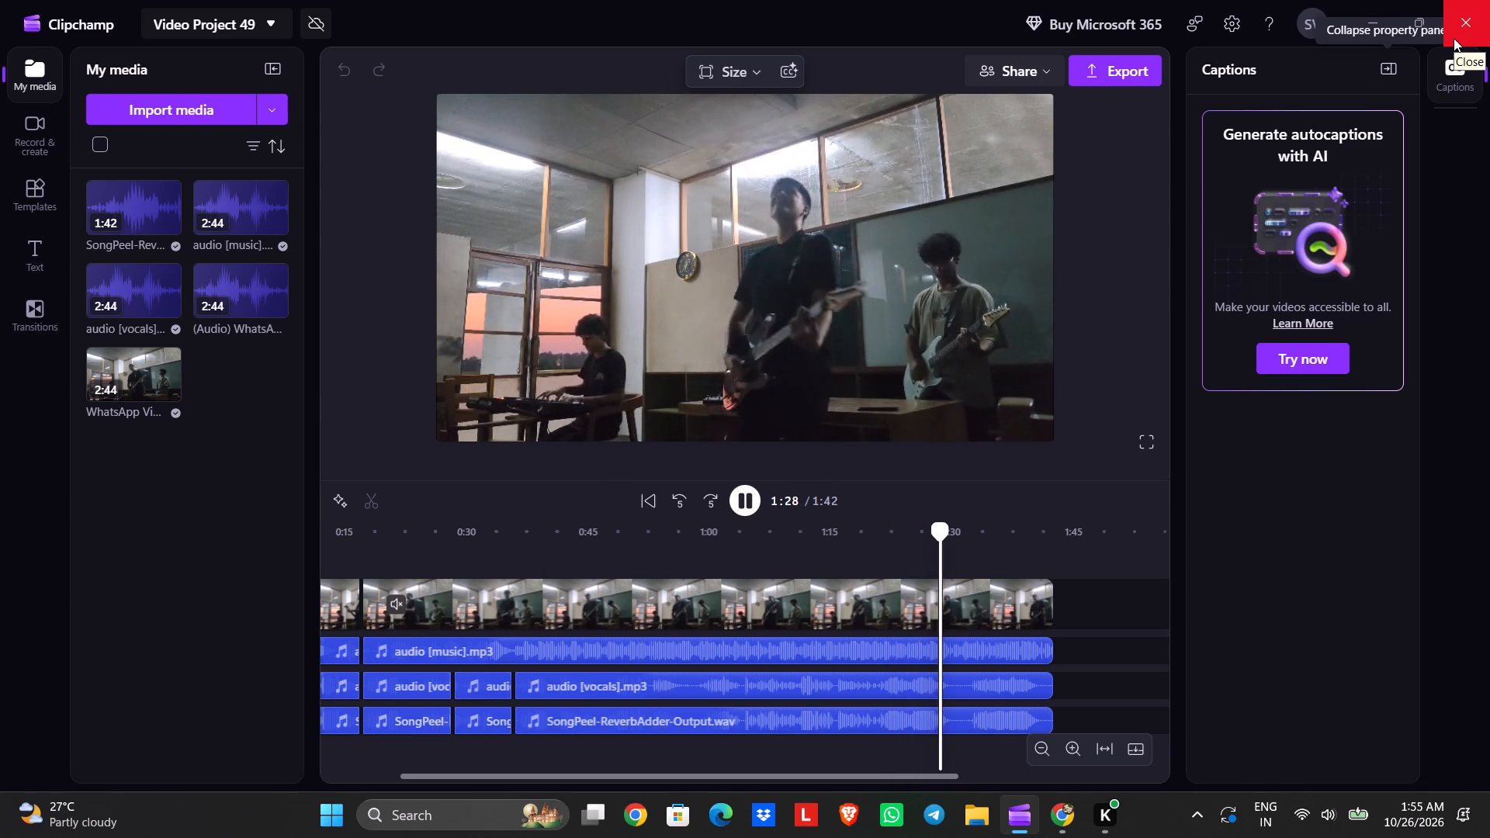
Pause the preview and mute the last SongPeel-ReverbAdder clip on the bottom audio track.
{"action": "left_click", "coordinate": [746, 502]}
{"action": "left_click", "coordinate": [802, 726]}
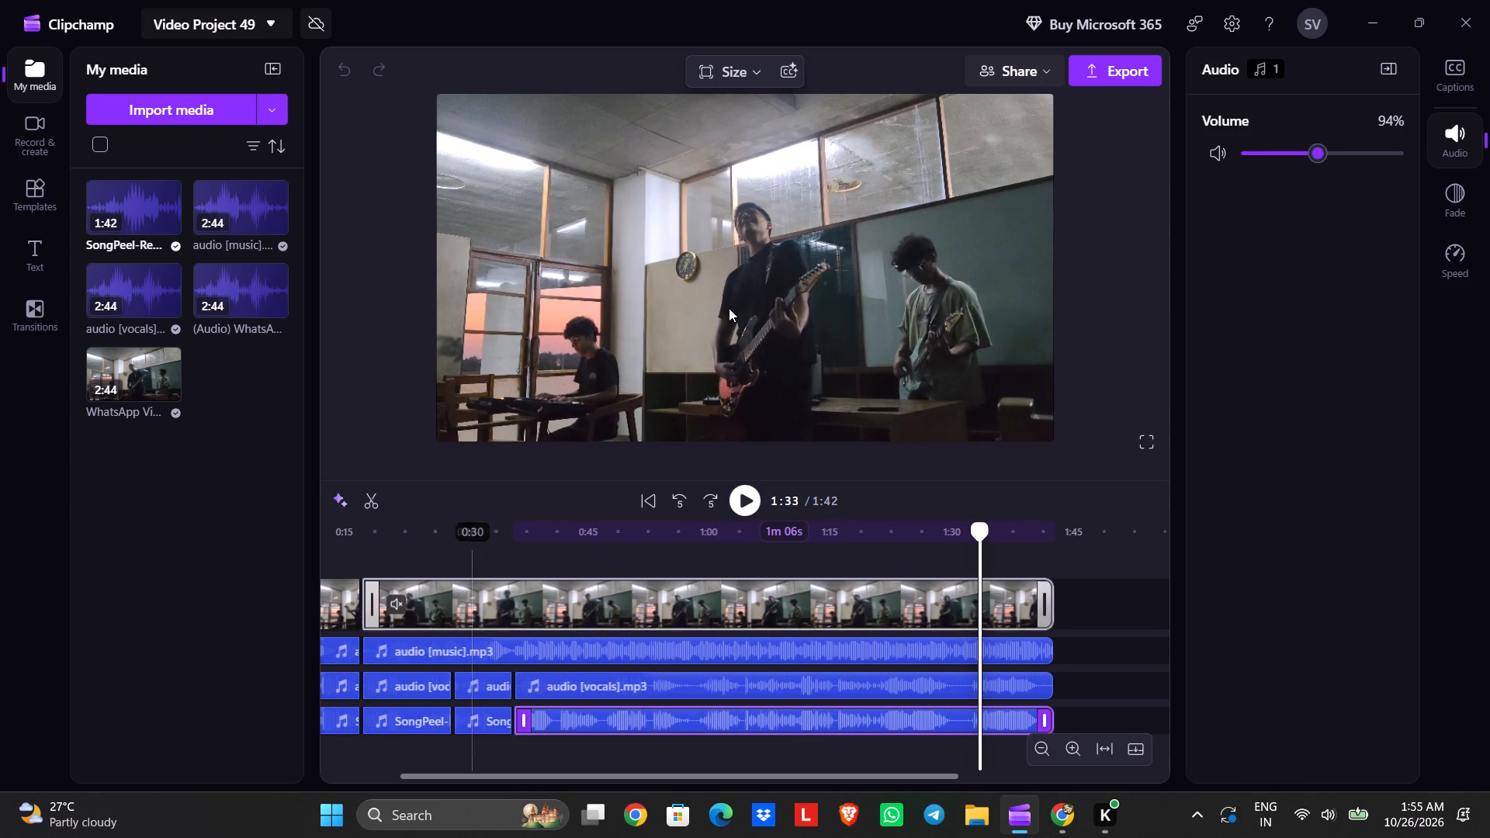
{"action": "left_click", "coordinate": [1223, 160]}
Unmute the last audio [vocals].mp3 clip, restoring its volume to 94%, and deselect it.
{"action": "left_click", "coordinate": [660, 677]}
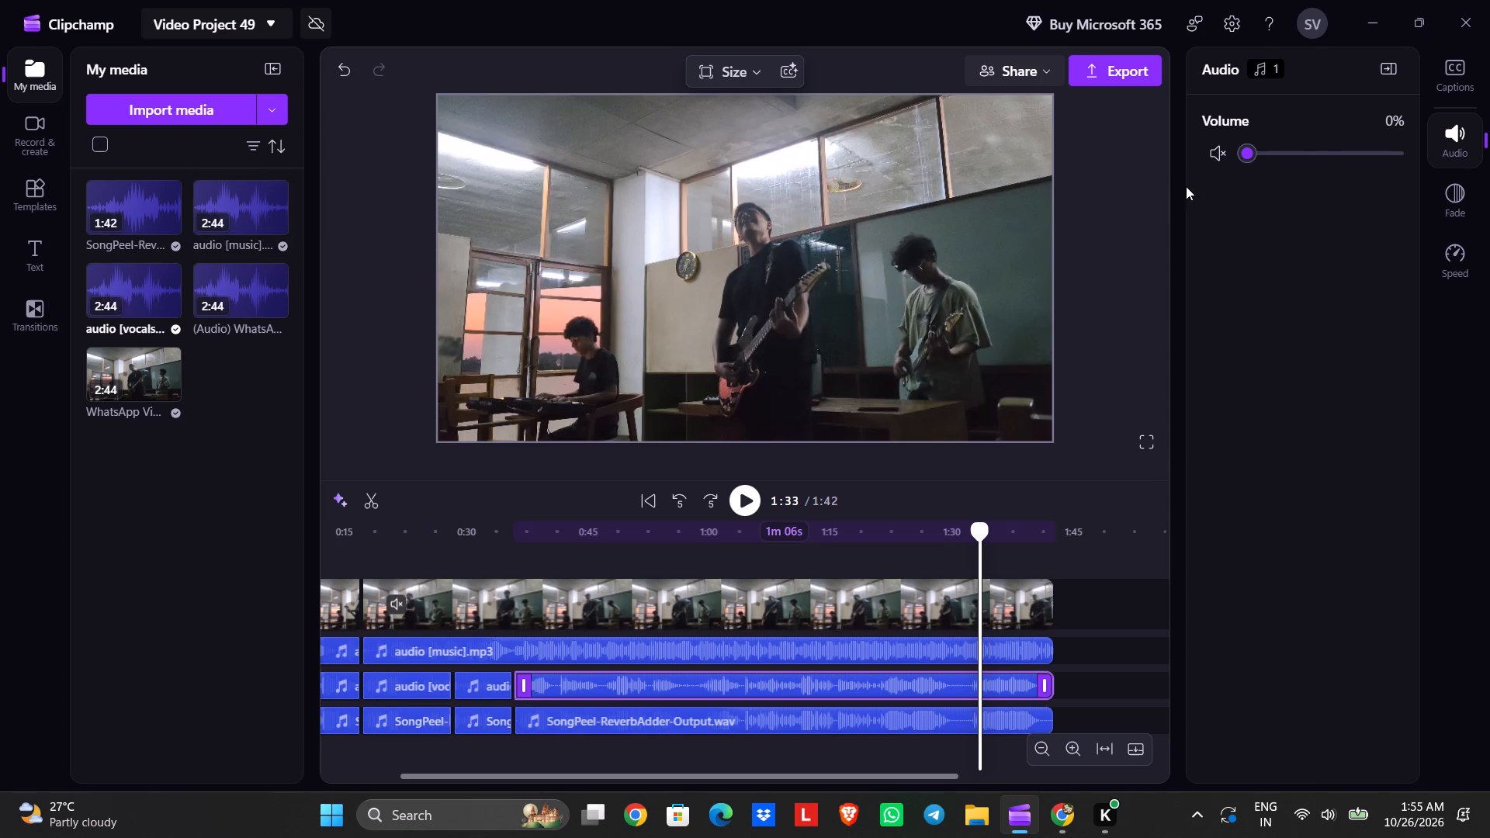
{"action": "left_click", "coordinate": [1218, 144]}
{"action": "left_click", "coordinate": [954, 563]}
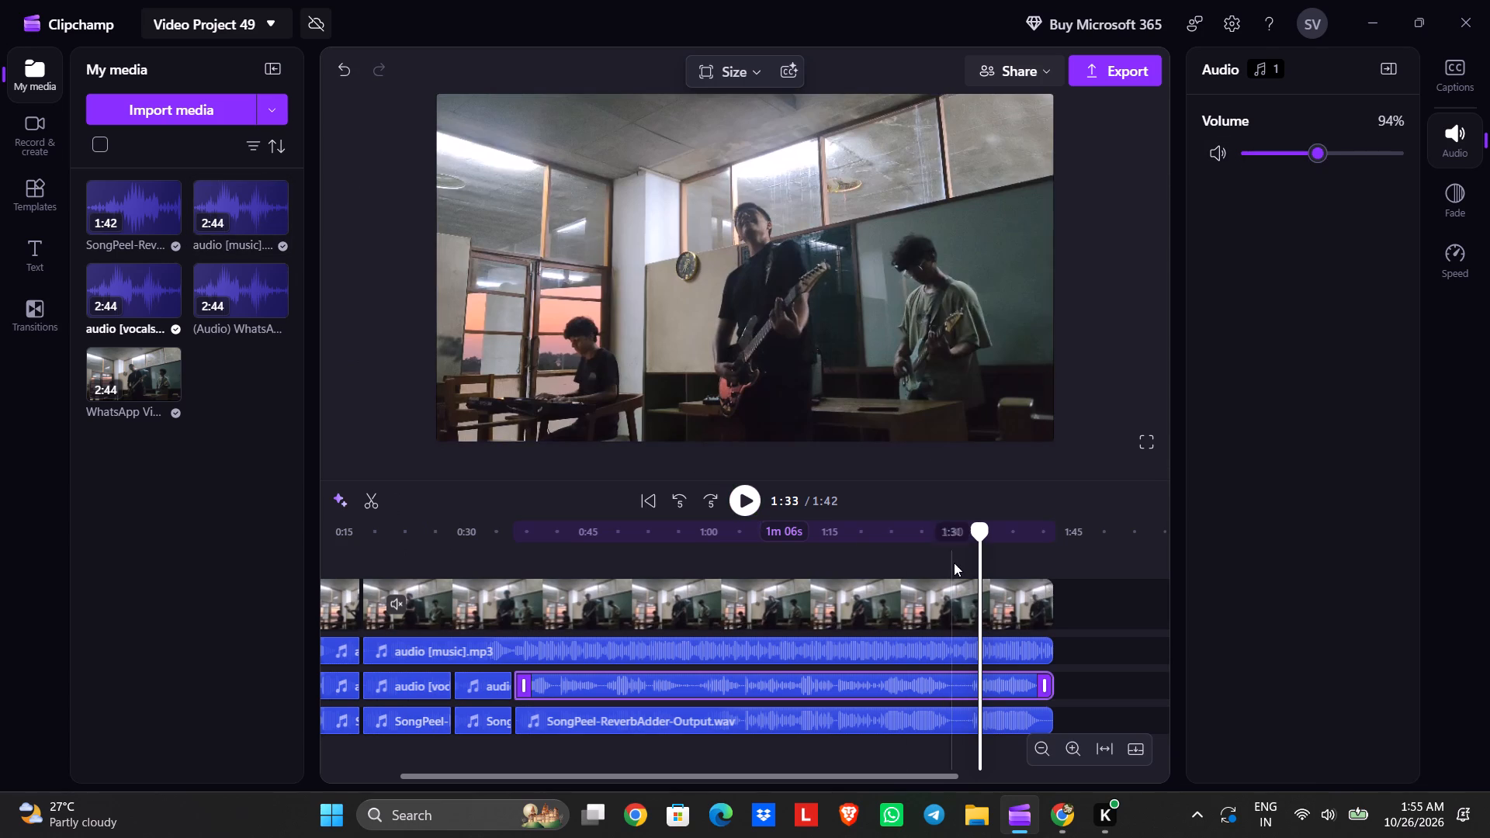
Preview the video from about 1:33 to hear the original vocals in place of the reverb version.
{"action": "left_click", "coordinate": [725, 495]}
{"action": "left_click", "coordinate": [745, 502]}
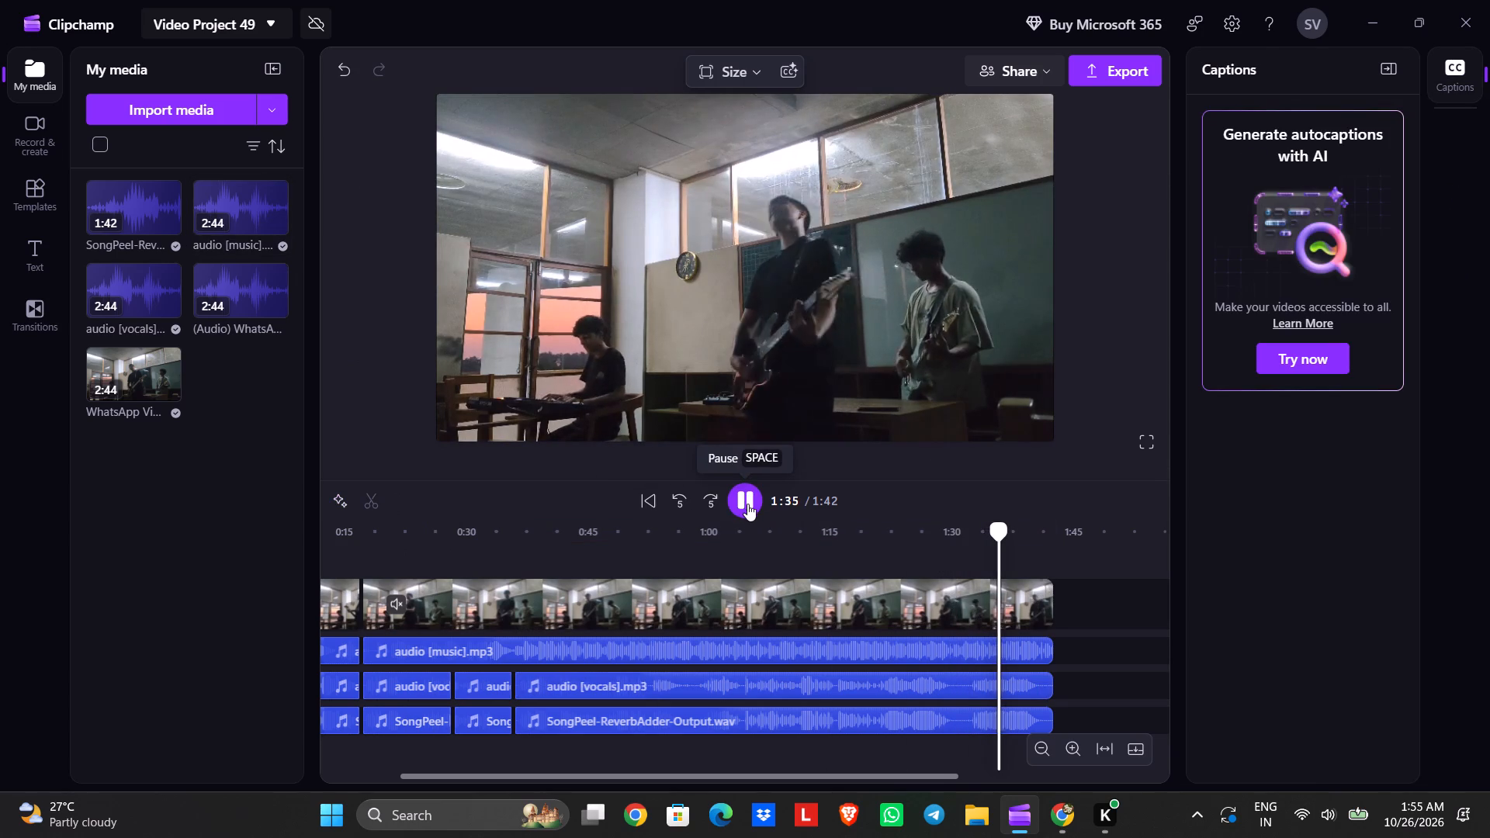